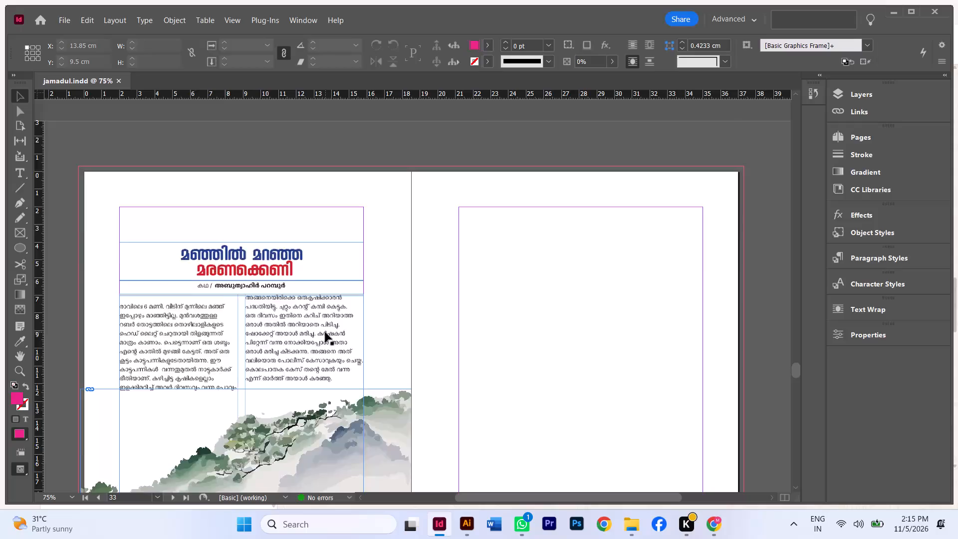
Duplicate the two-column body text frame onto the blank facing page, within the margins at about X 21.2 cm, Y 6.93 cm.
scroll(325, 331, "up", 3)
scroll(334, 444, "down", 3)
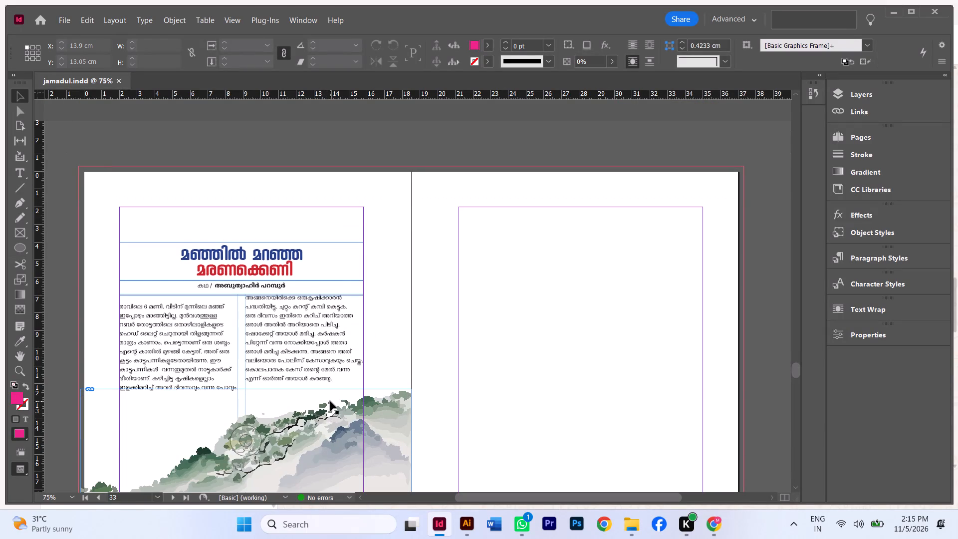
left_click_drag(290, 345, 683, 325, "alt")
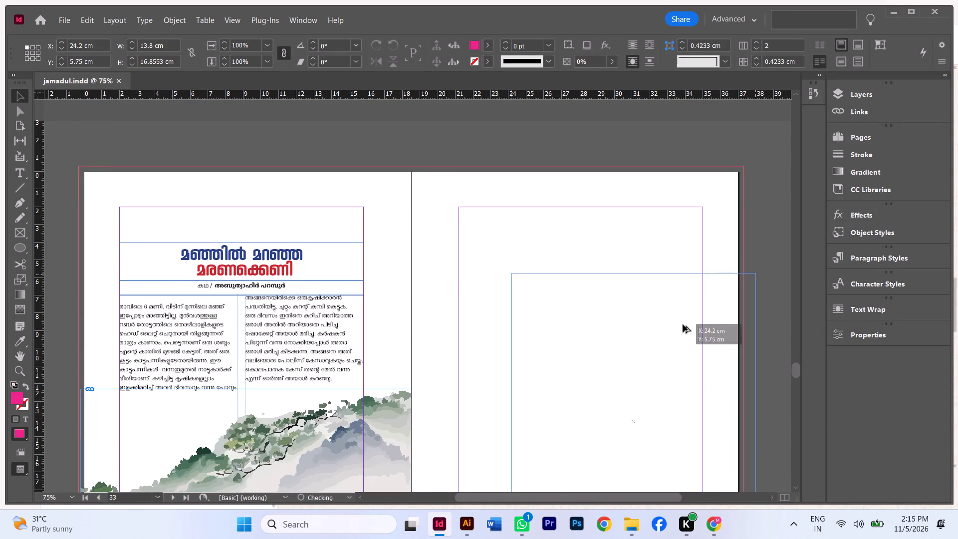
left_click_drag(683, 325, 629, 341, "alt")
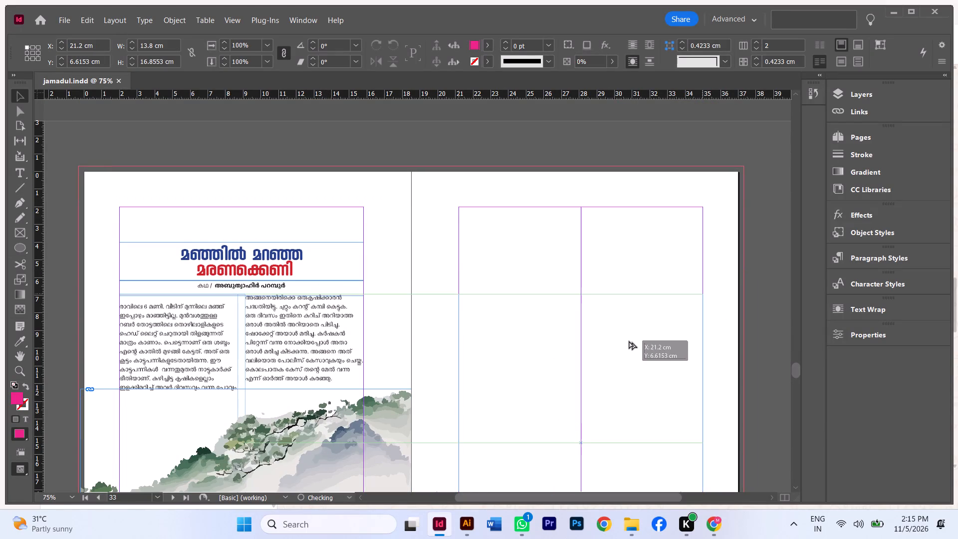
left_click_drag(629, 341, 629, 346, "alt")
scroll(623, 345, "down", 5)
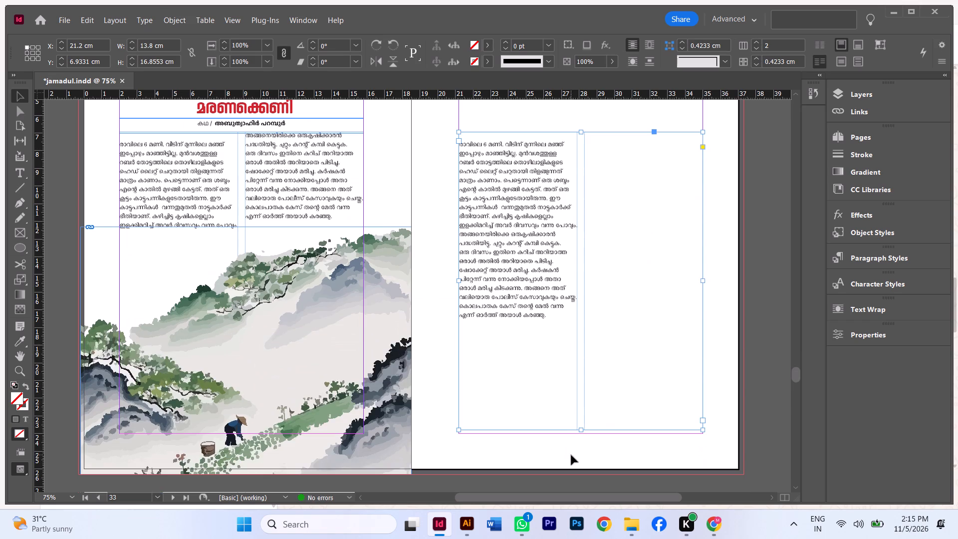
Duplicate the story title and byline frames onto the facing page above the body text, with the byline at X 21.2 cm, Y about 6.19 cm.
scroll(559, 423, "up", 6)
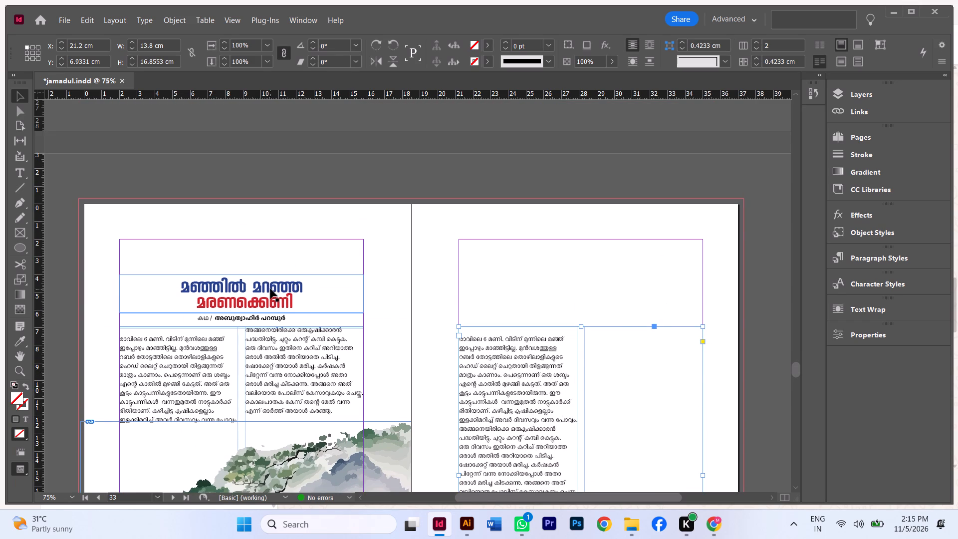
left_click_drag(271, 288, 612, 290, "alt")
left_click_drag(246, 318, 495, 319)
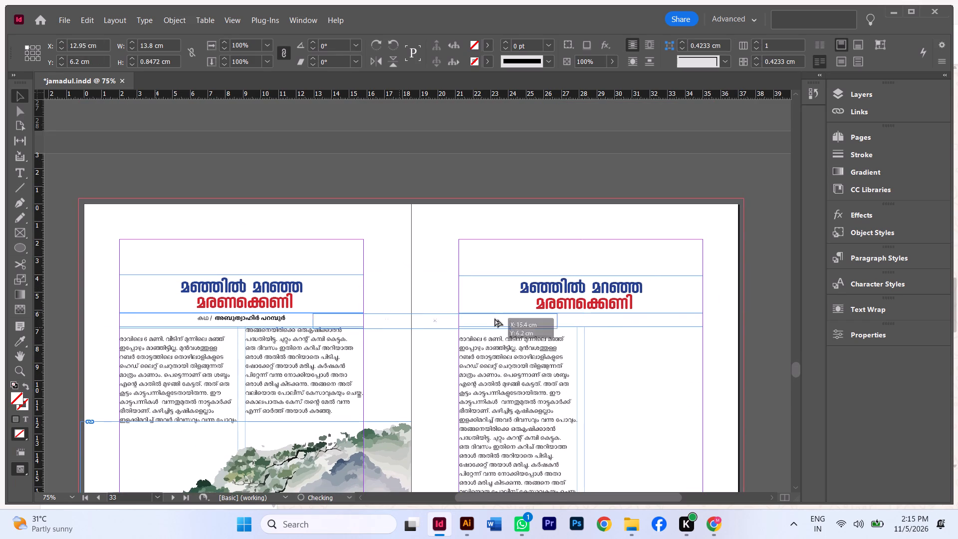
left_click_drag(495, 319, 583, 319)
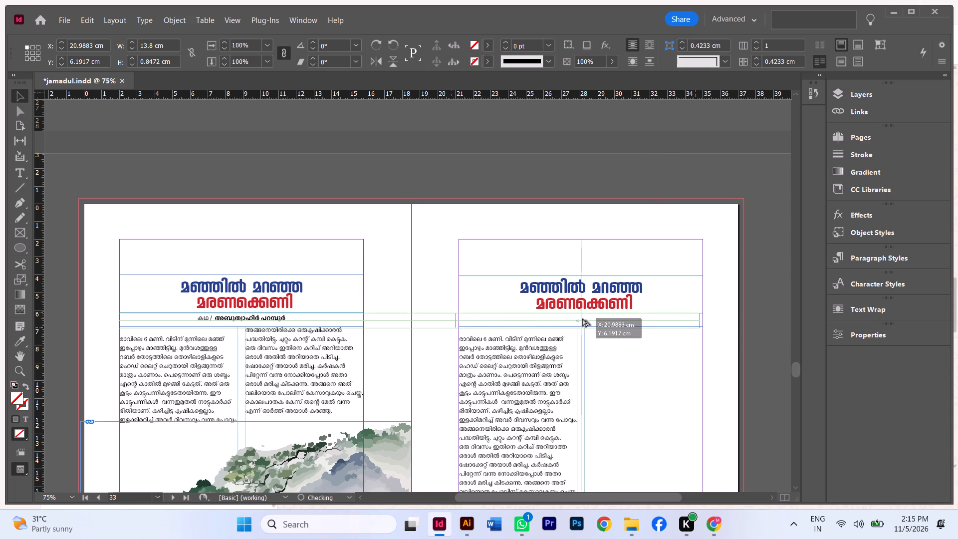
left_click_drag(583, 319, 586, 319)
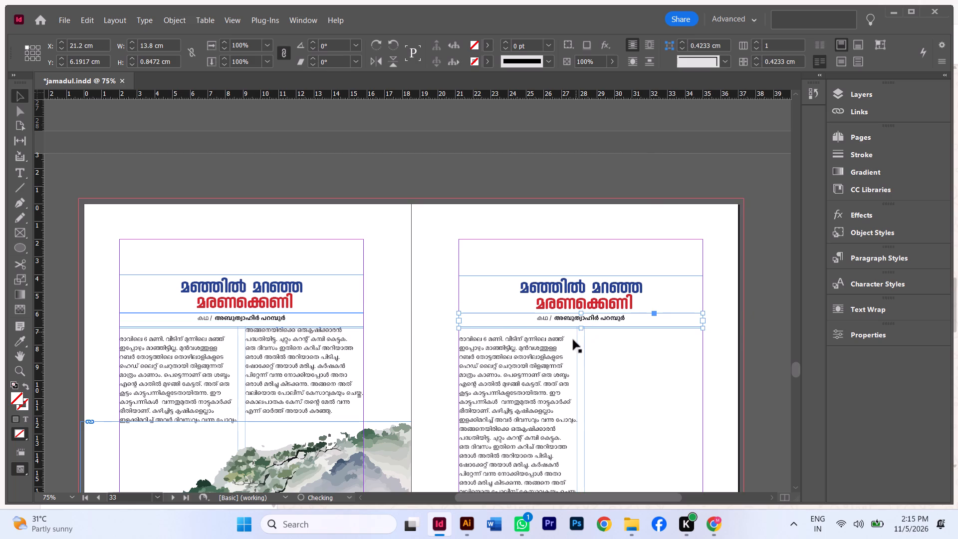
Nudge the facing page's body text frame down to about Y 7.32 cm, below the byline.
scroll(572, 369, "down", 3)
left_click(597, 326)
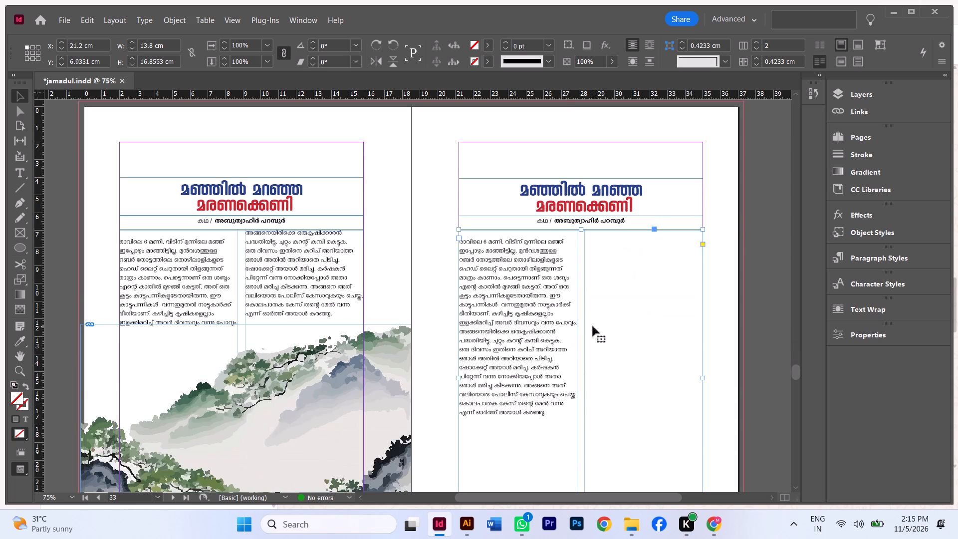
key("Down")
key("Down")
key("Down")
key("Down")
key("Down")
key("Down")
key("Down")
key("Down")
key("Down")
key("Down")
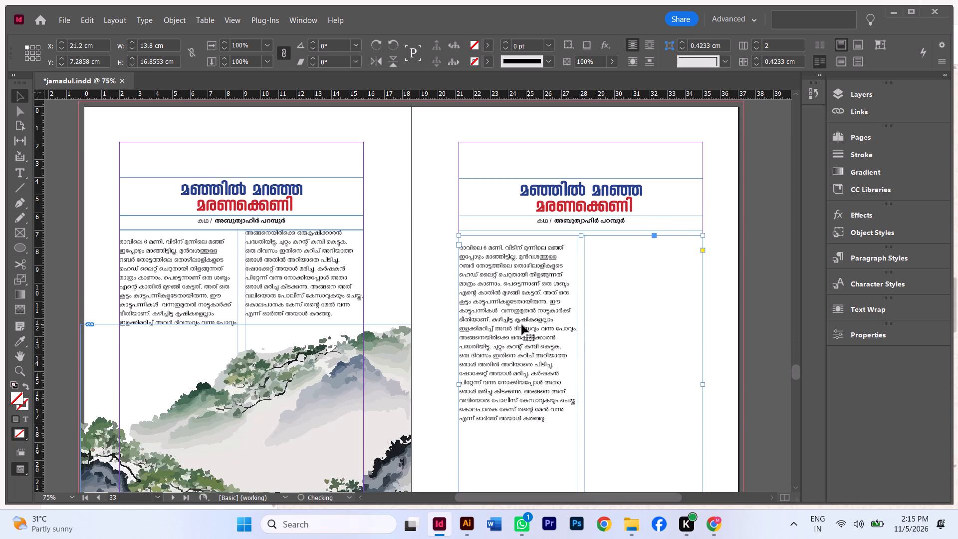
key("Down")
left_click(420, 260)
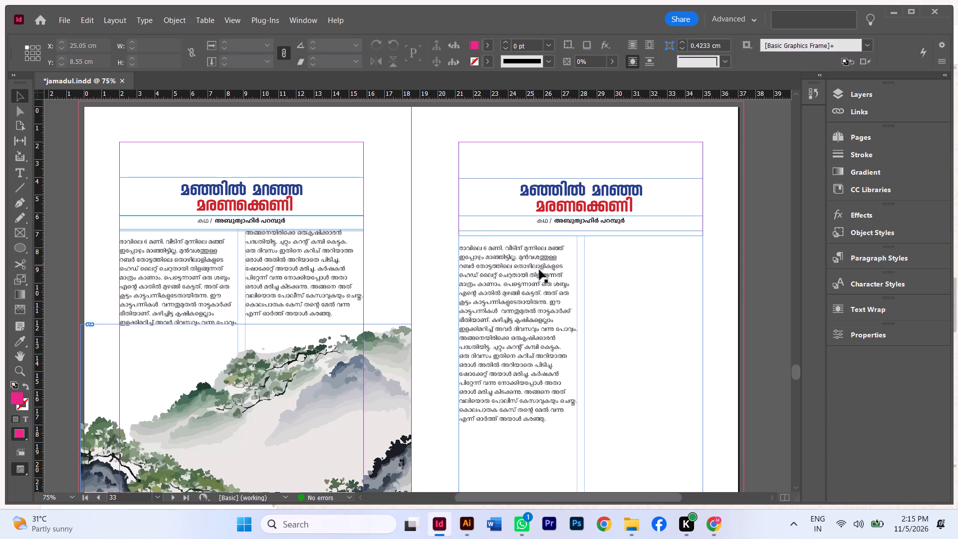
Shorten the facing page's body text frame from its bottom edge to a height of about 10.98 cm.
scroll(652, 324, "down", 4)
left_click(620, 348)
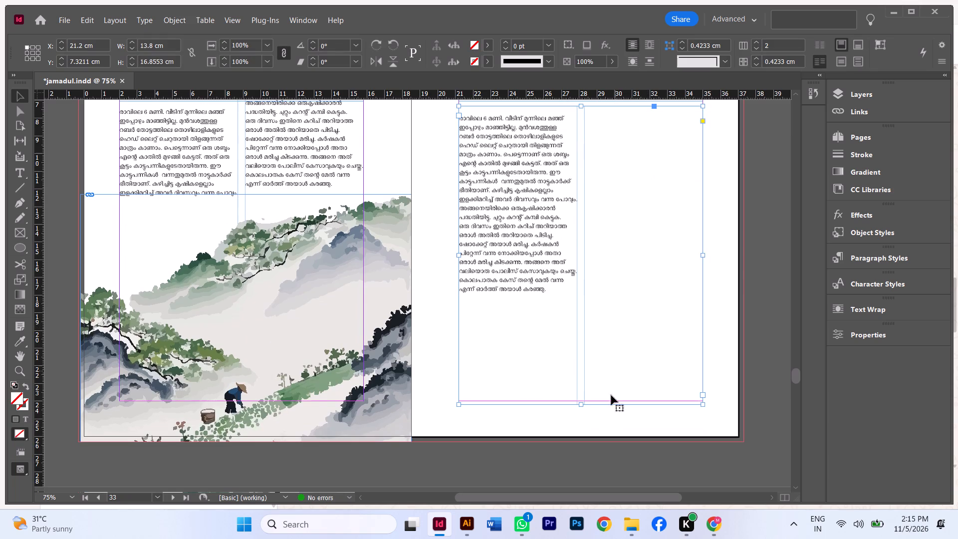
left_click_drag(582, 404, 584, 307)
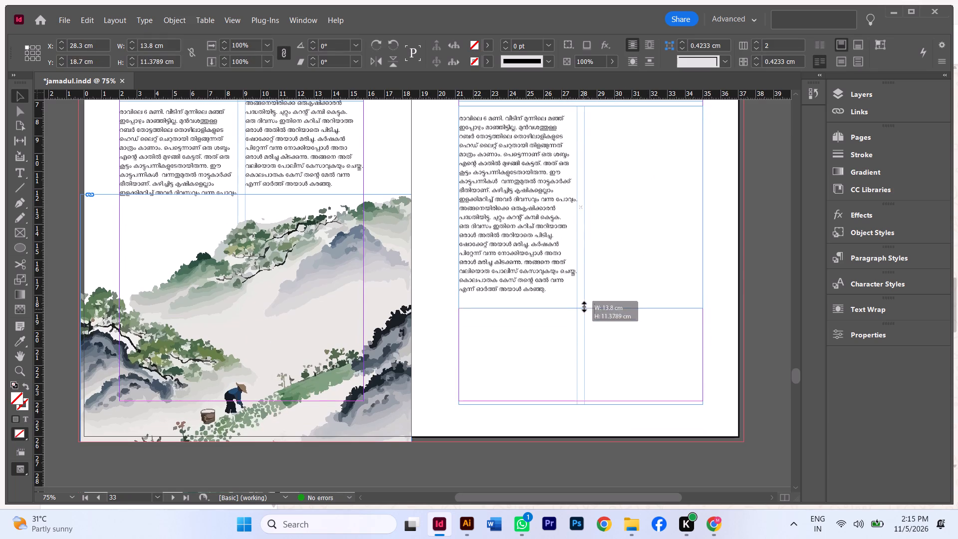
left_click_drag(584, 307, 589, 300)
scroll(601, 358, "up", 3)
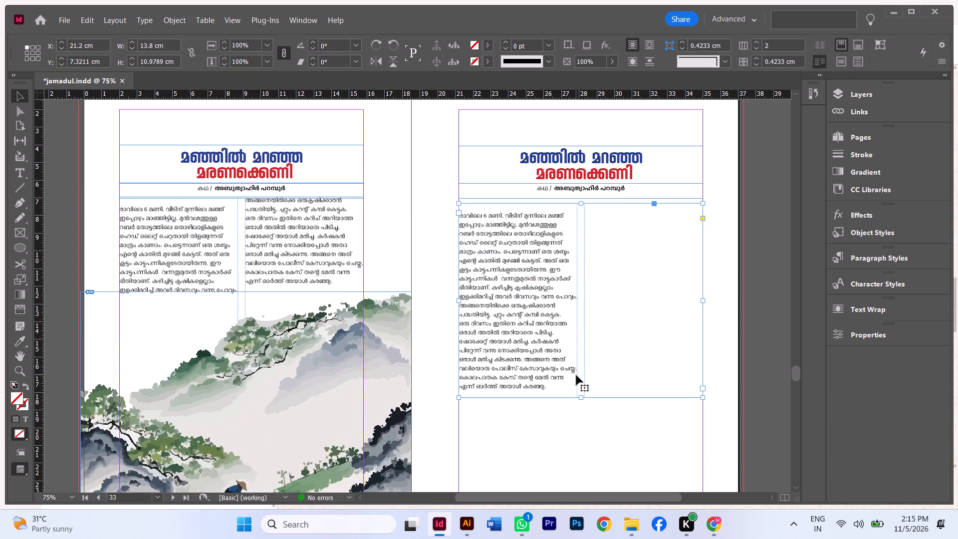
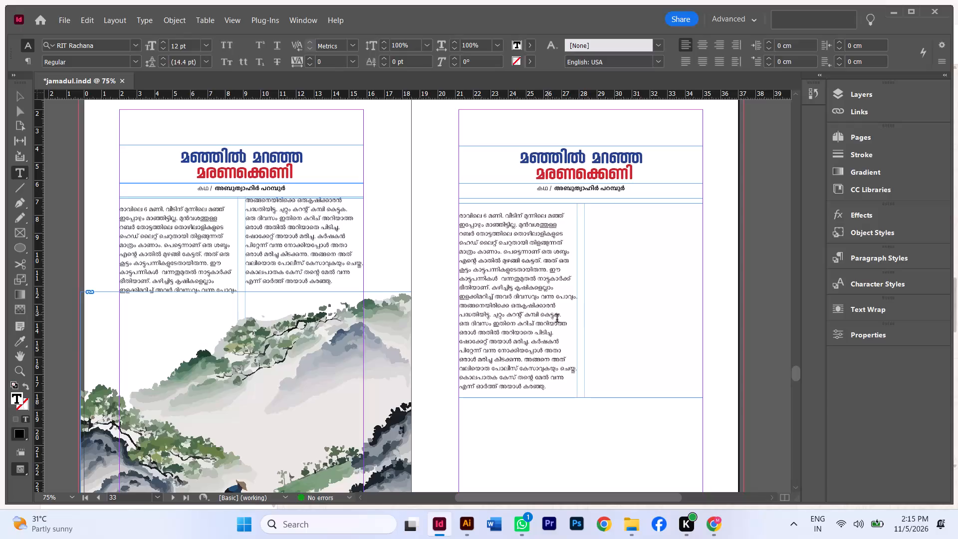
Set the facing page's body text frame to 1 column.
key("ctrl+b")
key("1")
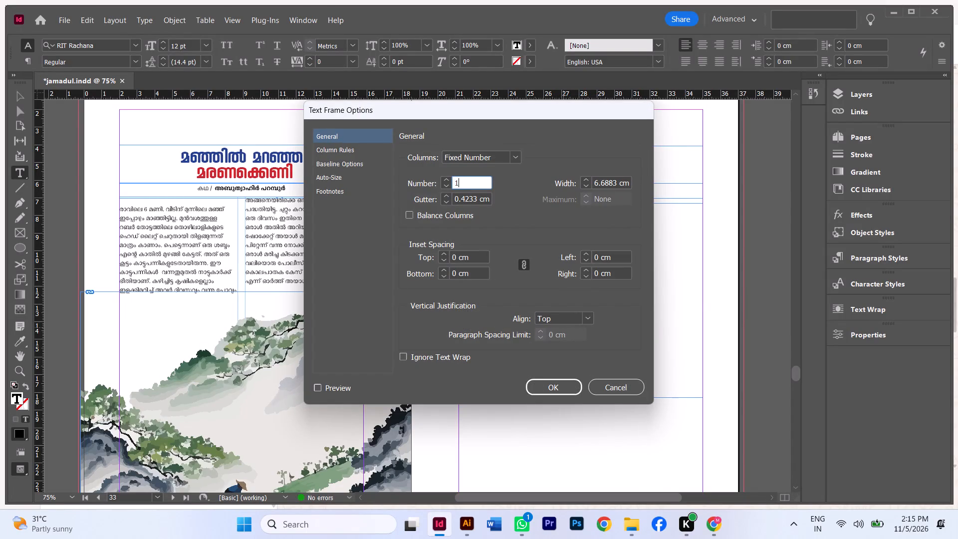
key("Return")
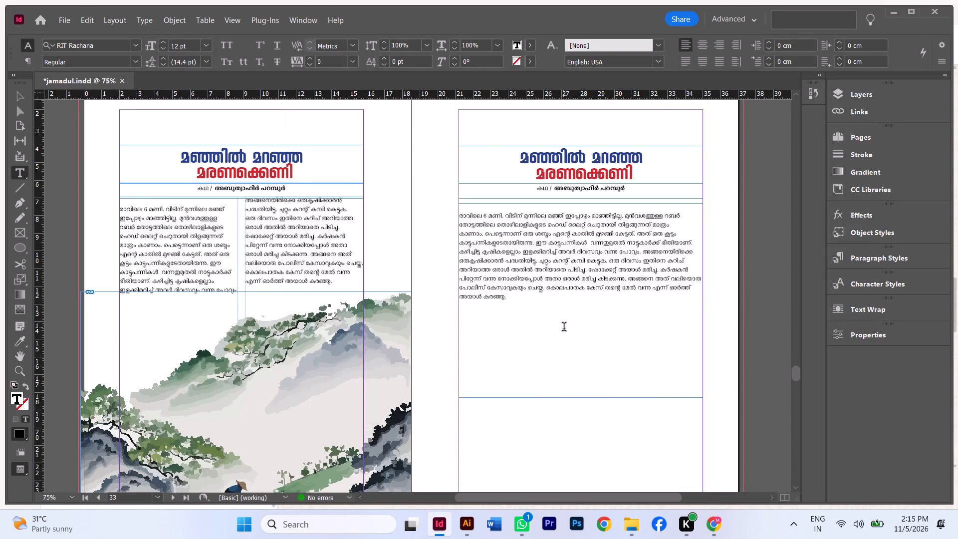
Center-align all the body text in the facing page's frame and leave text editing.
key("ctrl+a")
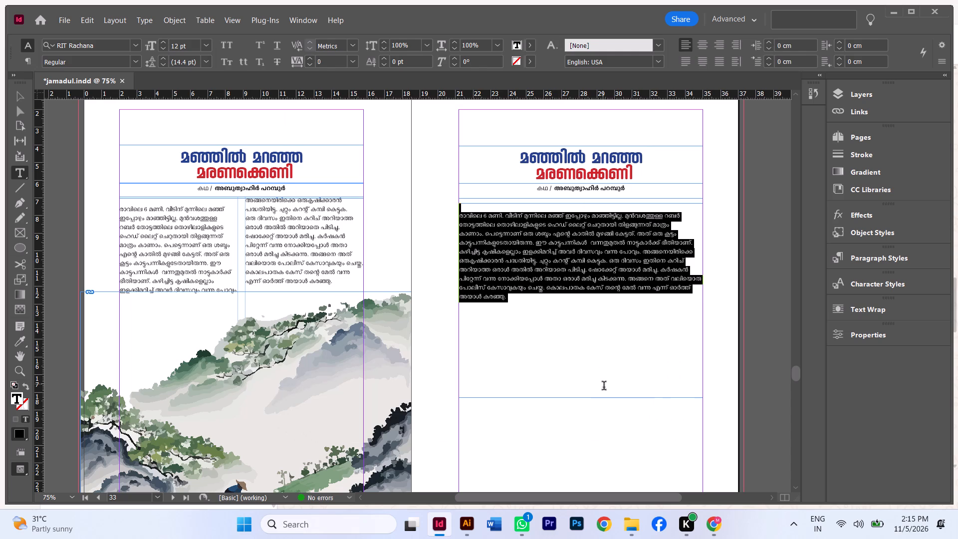
left_click(703, 42)
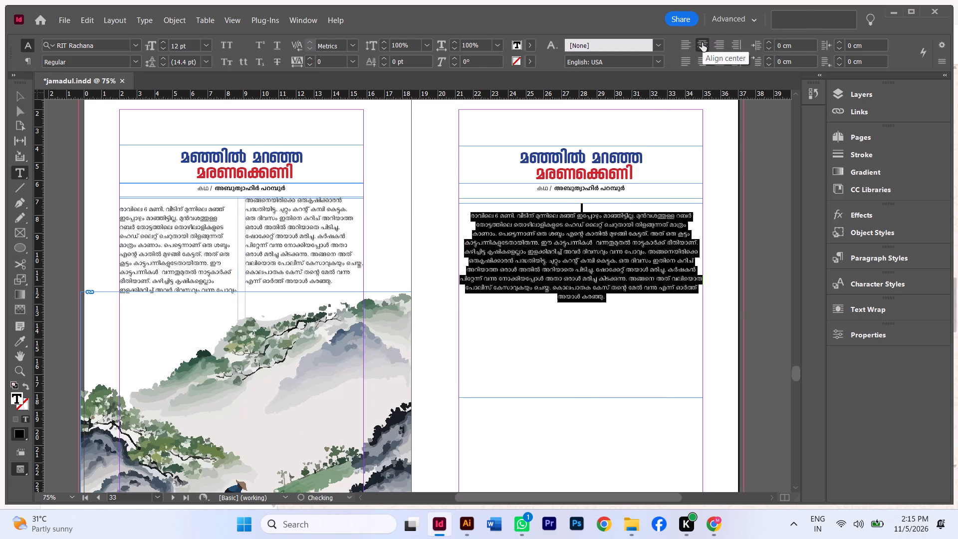
left_click(584, 437)
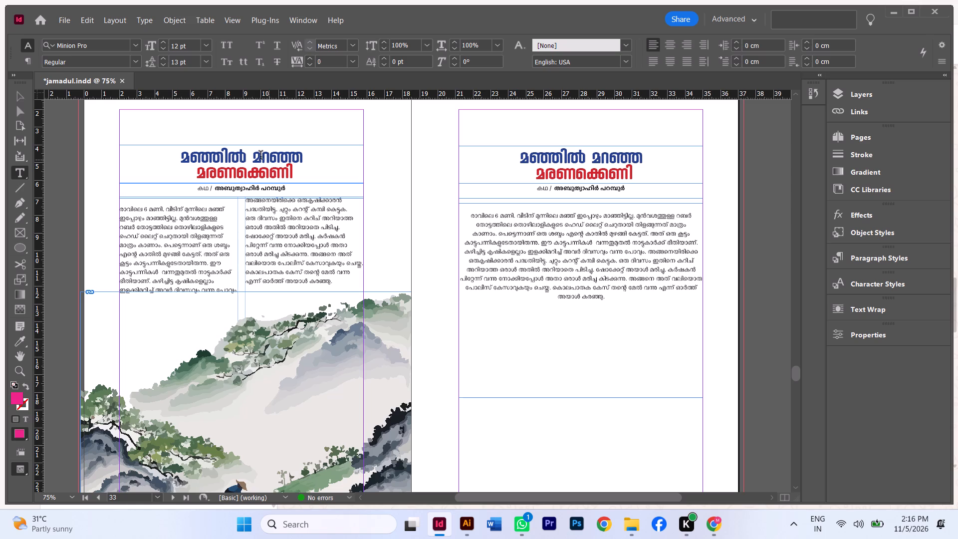
left_click(23, 98)
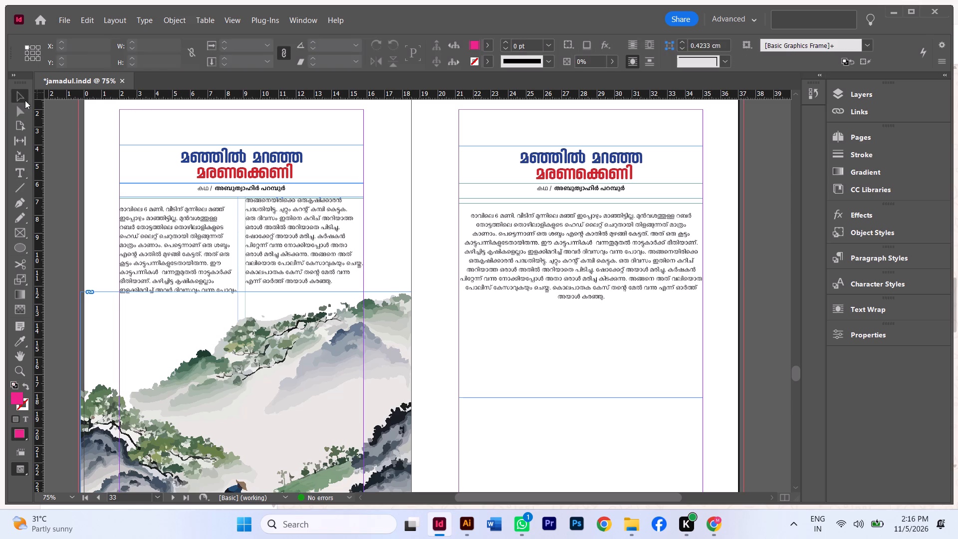
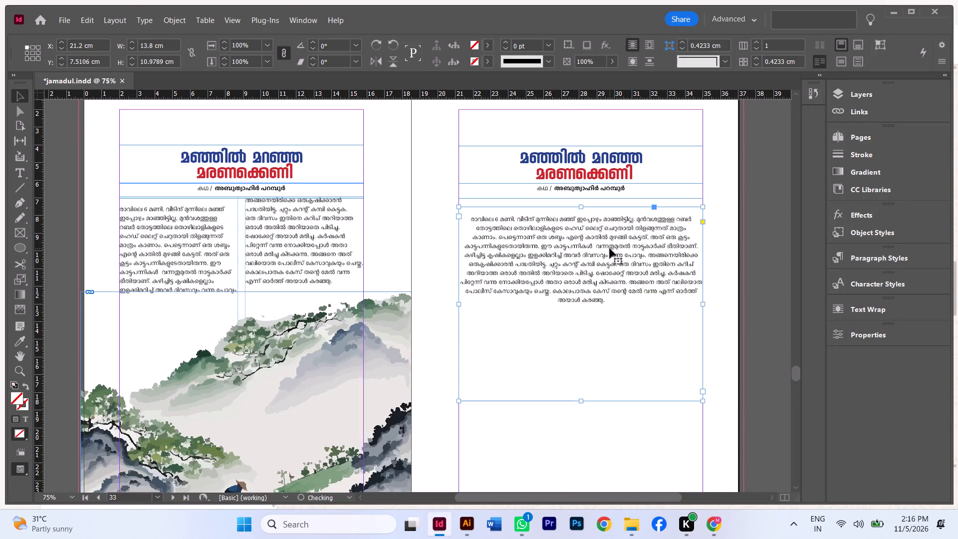
Replace all the body text in the facing page's frame with the copied Malayalam poem and remove the blank line below its heading.
double_click(537, 236)
key("ctrl+a")
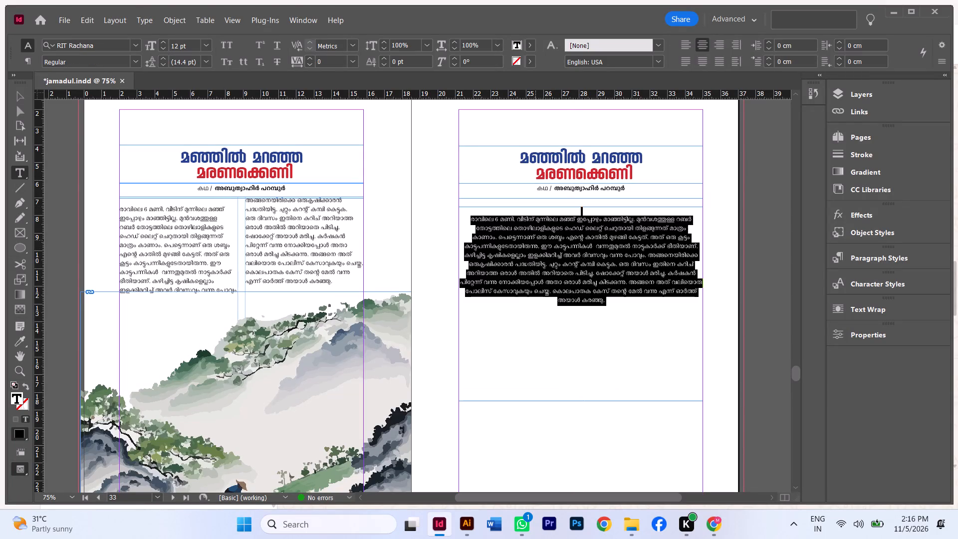
key("ctrl+v")
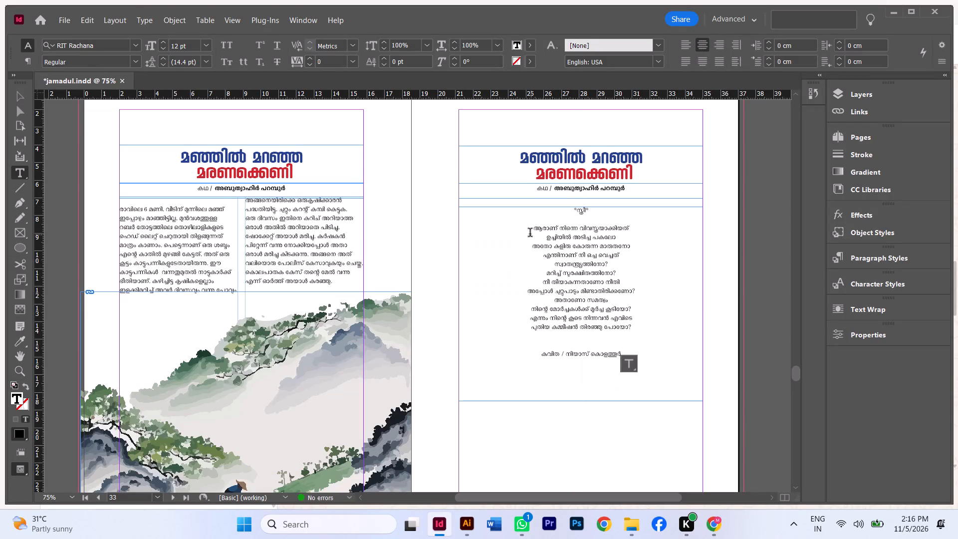
left_click(531, 224)
key("BackSpace")
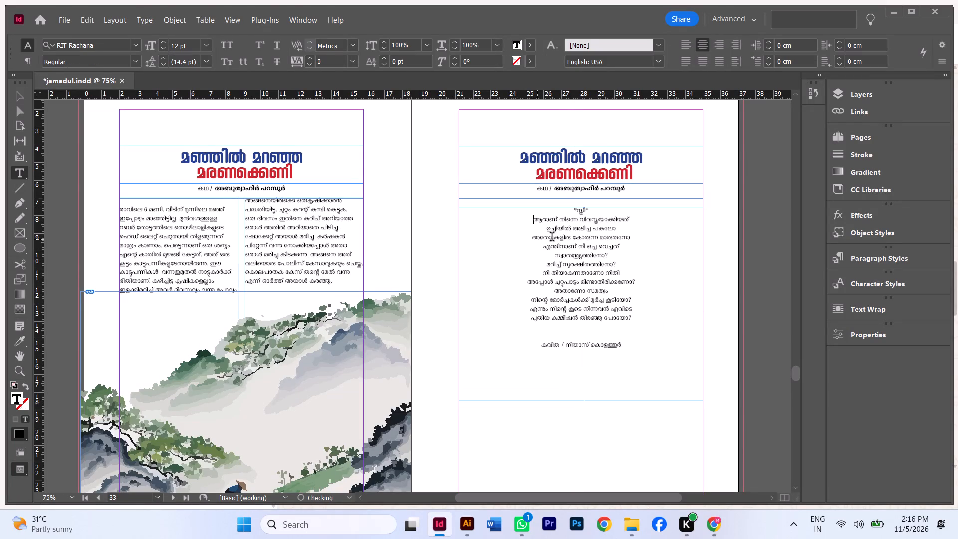
Remove the asterisks around the poem's heading സ്ത്രീ at the top of the body frame.
left_click_drag(594, 210, 576, 216)
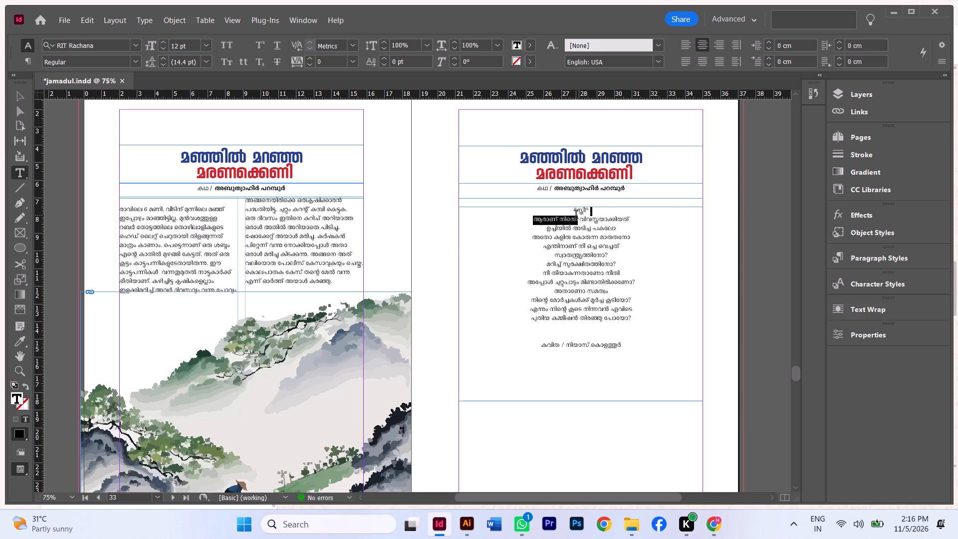
left_click_drag(576, 216, 575, 216)
scroll(581, 257, "up", 7, "alt")
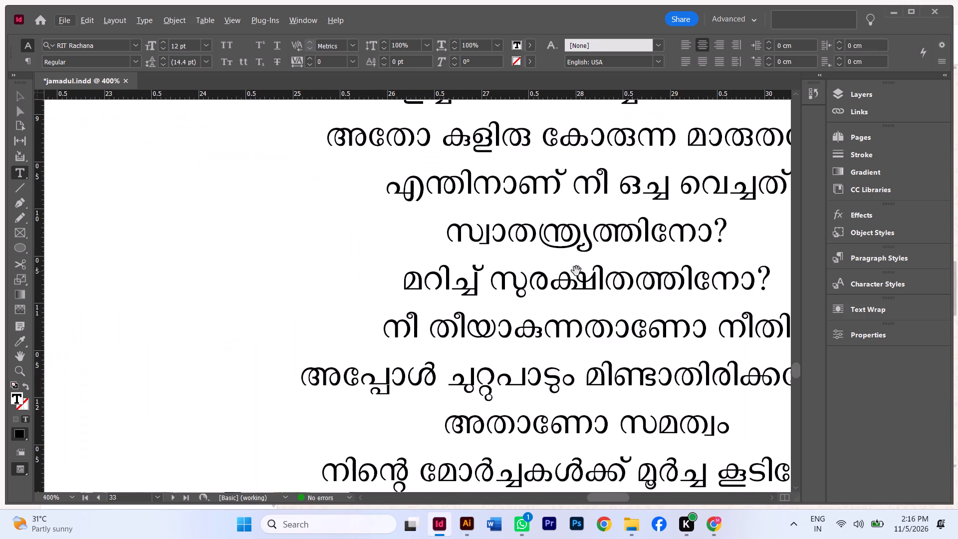
scroll(576, 271, "up", 8)
scroll(569, 282, "down", 3, "ctrl")
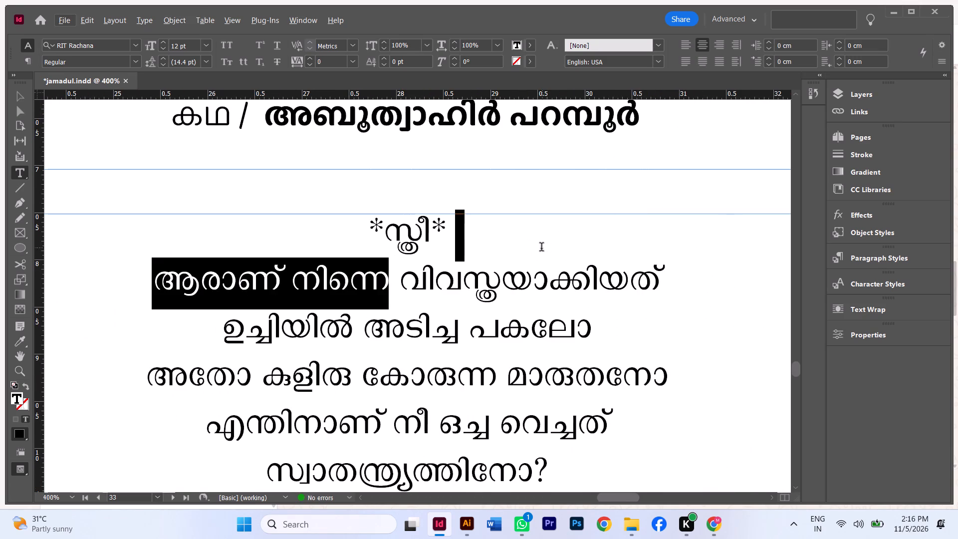
left_click(535, 245)
left_click(442, 238)
left_click(451, 235)
key("BackSpace")
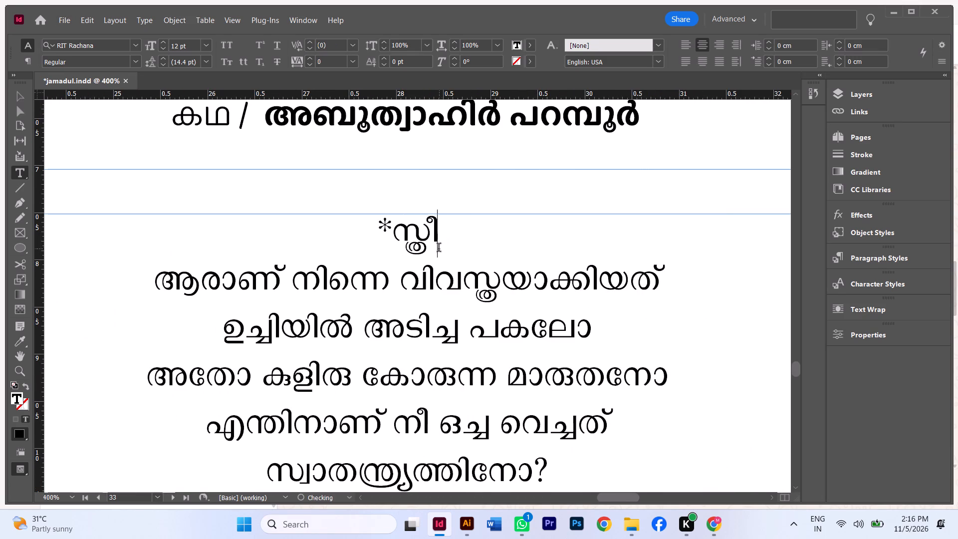
left_click(401, 227)
key("BackSpace")
Cut the heading സ്ത്രീ out of the body text frame.
left_click_drag(437, 243, 380, 246)
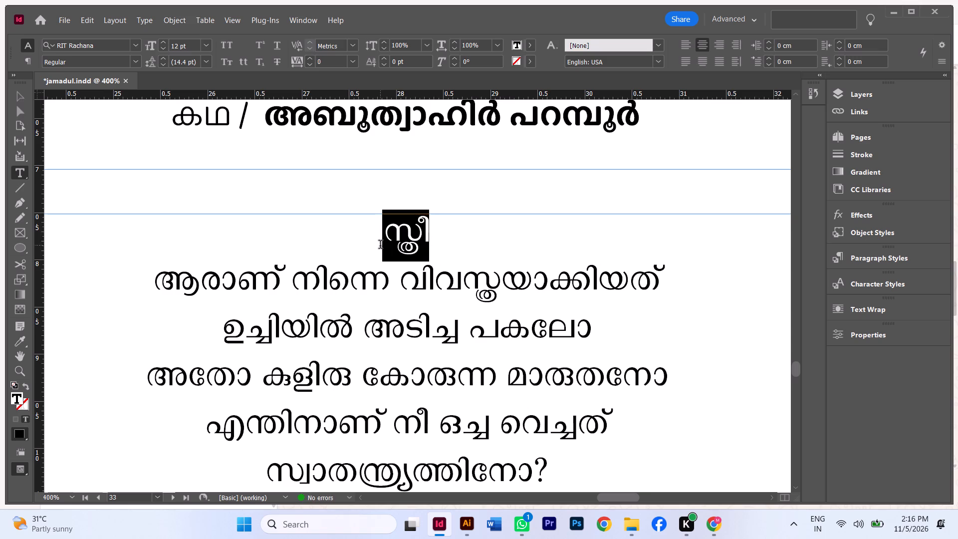
key("ctrl+x")
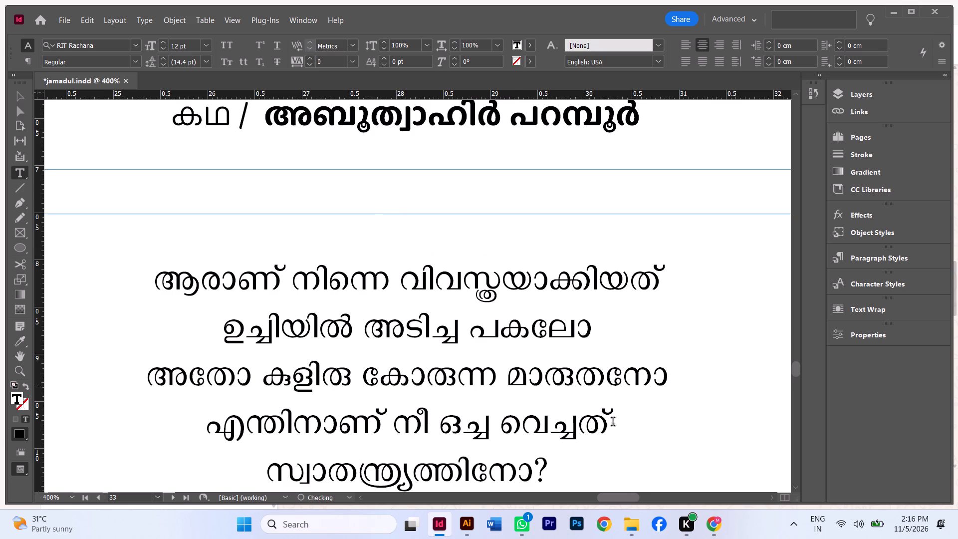
left_click(713, 533)
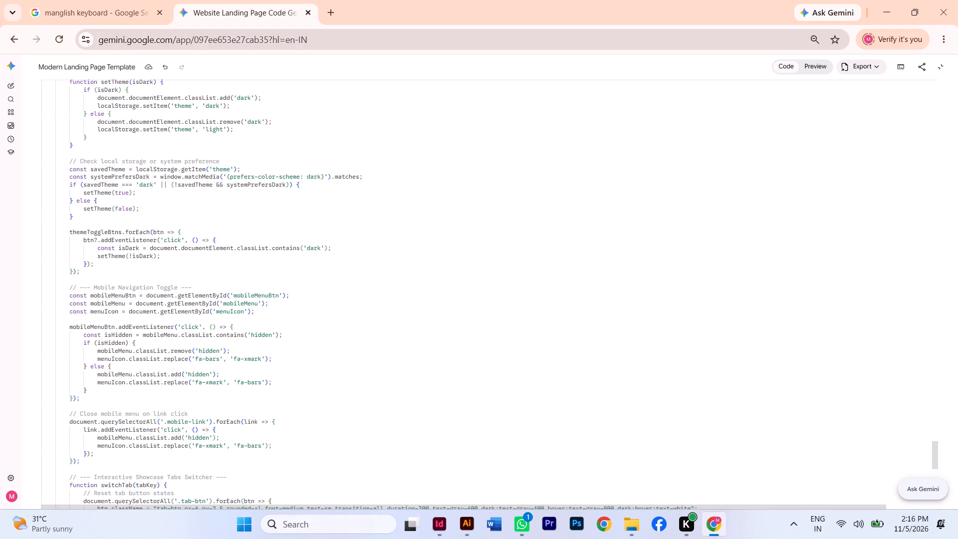
left_click(87, 12)
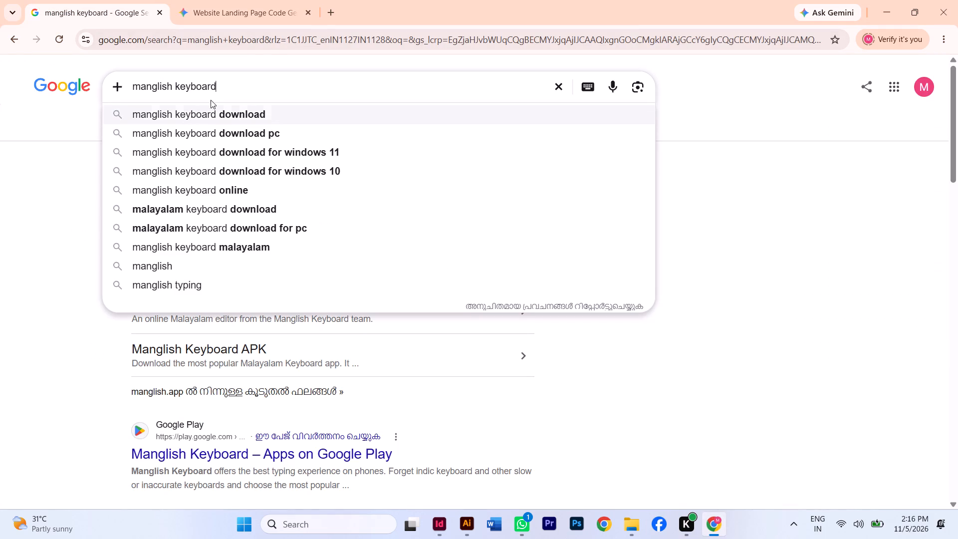
key("Return")
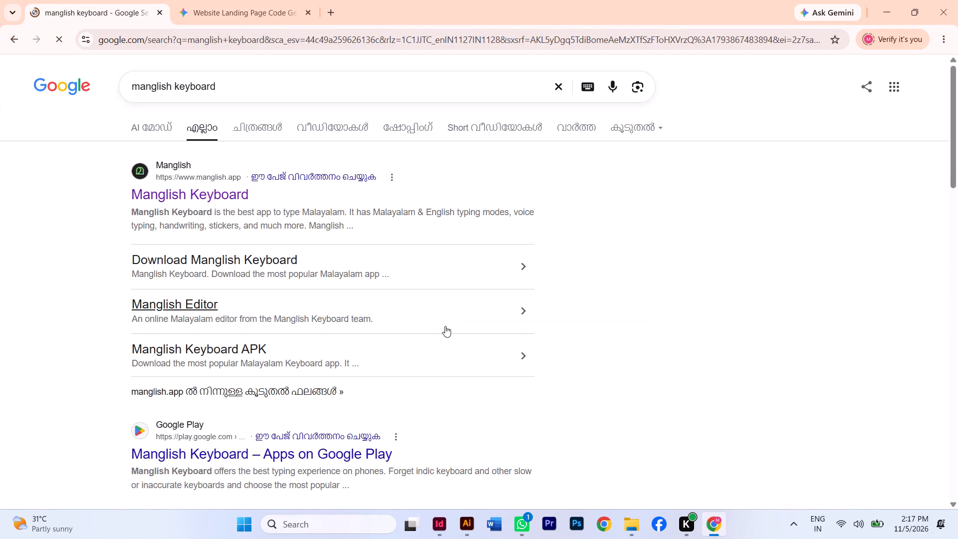
double_click(175, 192)
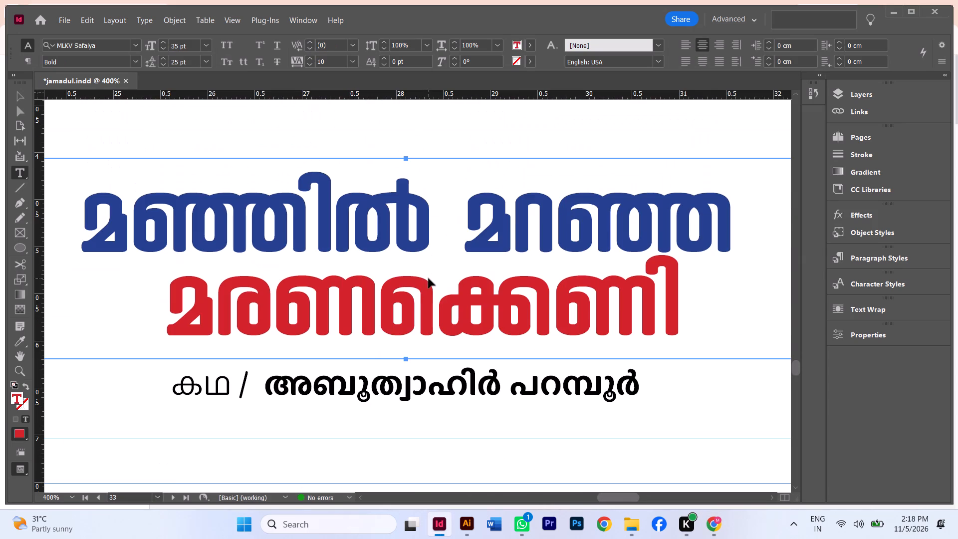
key("ctrl+a")
key("ctrl+v")
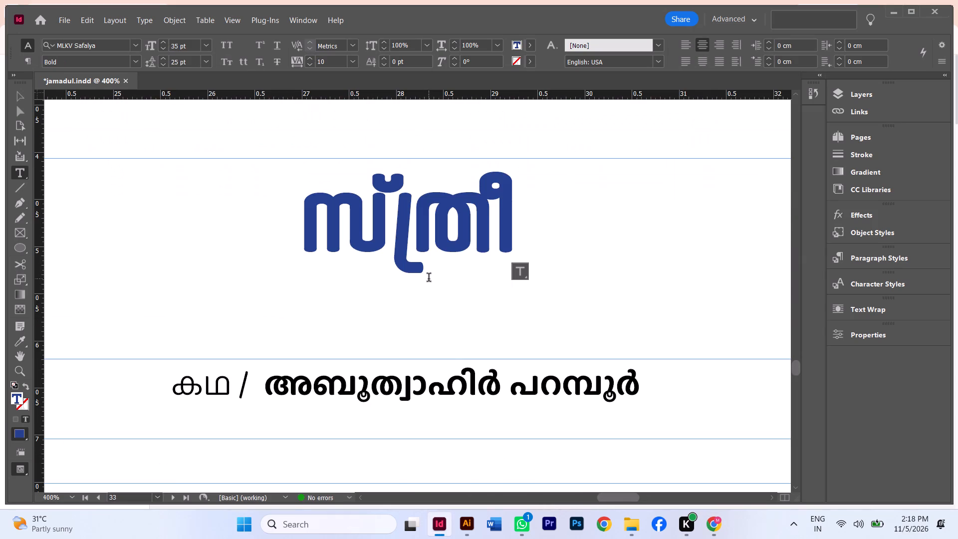
Shorten the facing page's title frame to about 1.3 cm high and move it down to just above the byline.
left_click(19, 90)
left_click(483, 311)
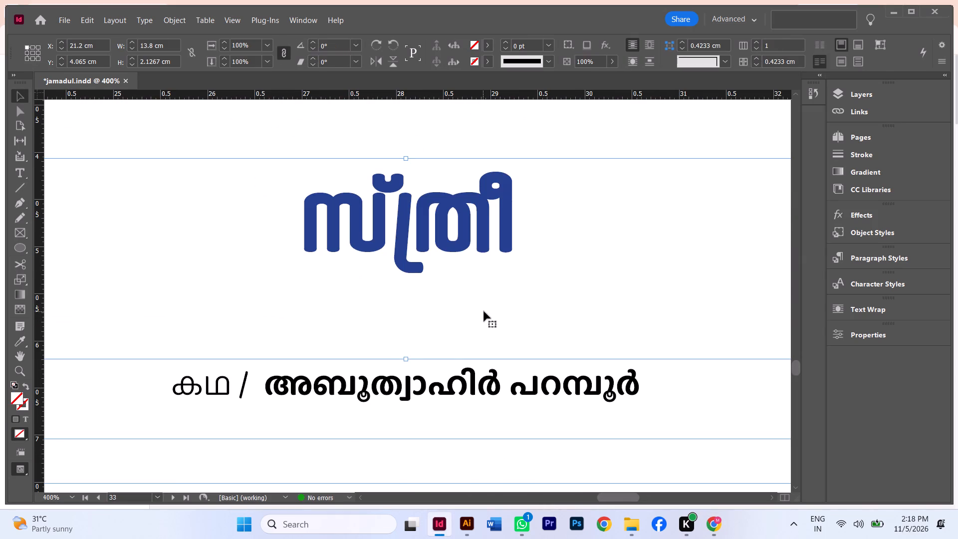
left_click_drag(407, 361, 422, 281)
left_click_drag(510, 247, 512, 250)
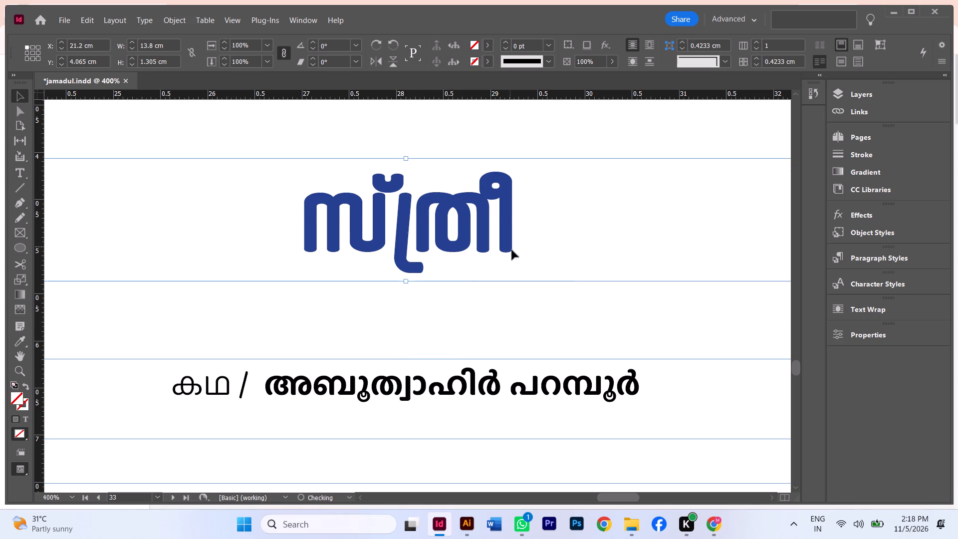
left_click_drag(512, 250, 516, 302)
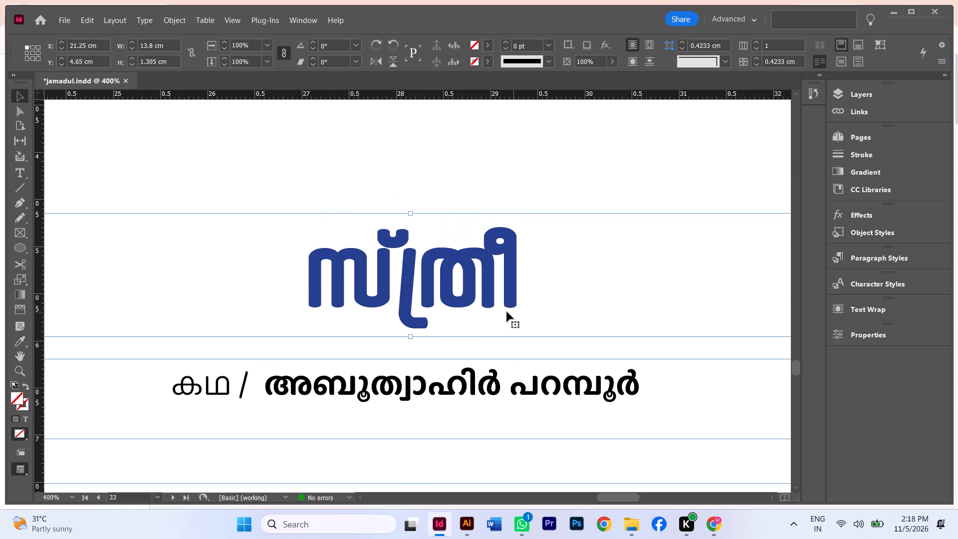
Colour the whole title സ്ത്രീ with the red C=15 M=100 Y=100 swatch.
double_click(465, 295)
key("ctrl+a")
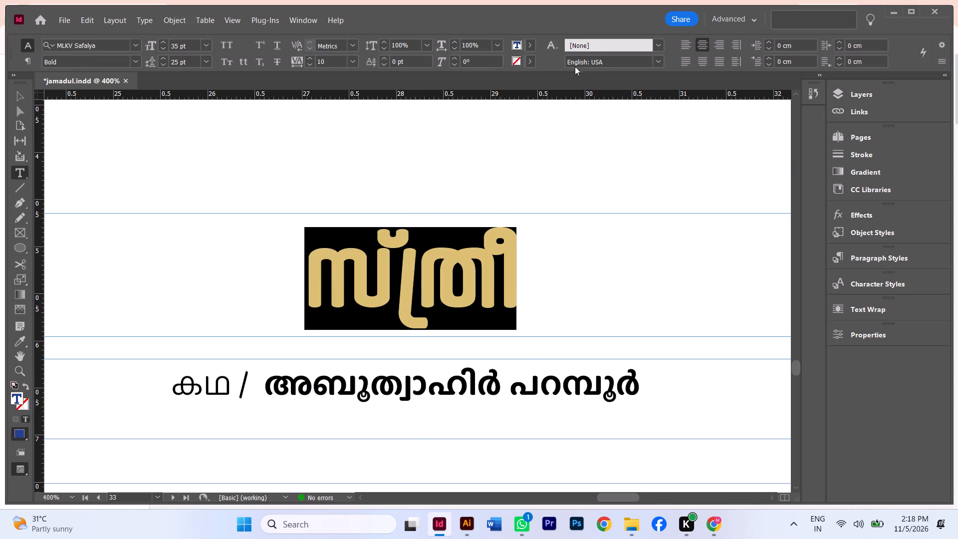
left_click(528, 42)
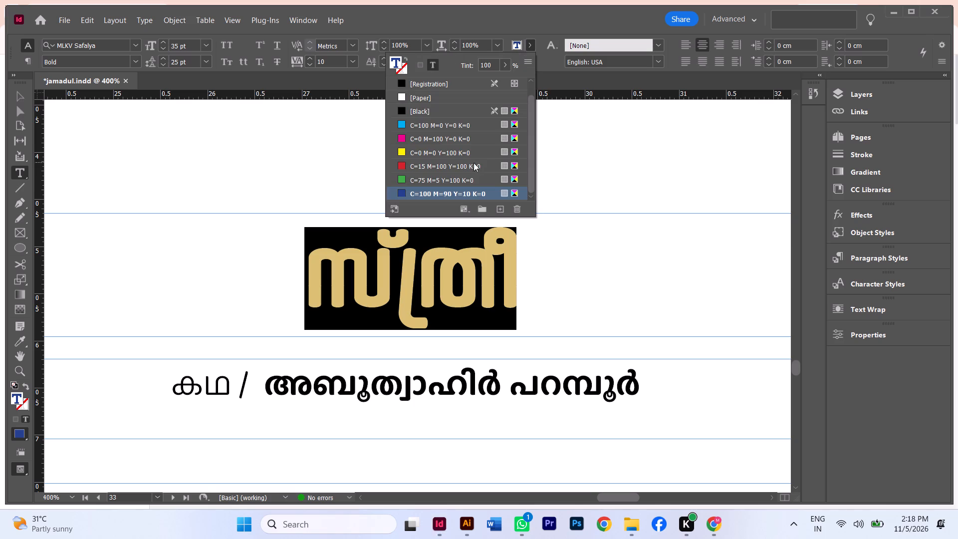
left_click(467, 167)
left_click(296, 165)
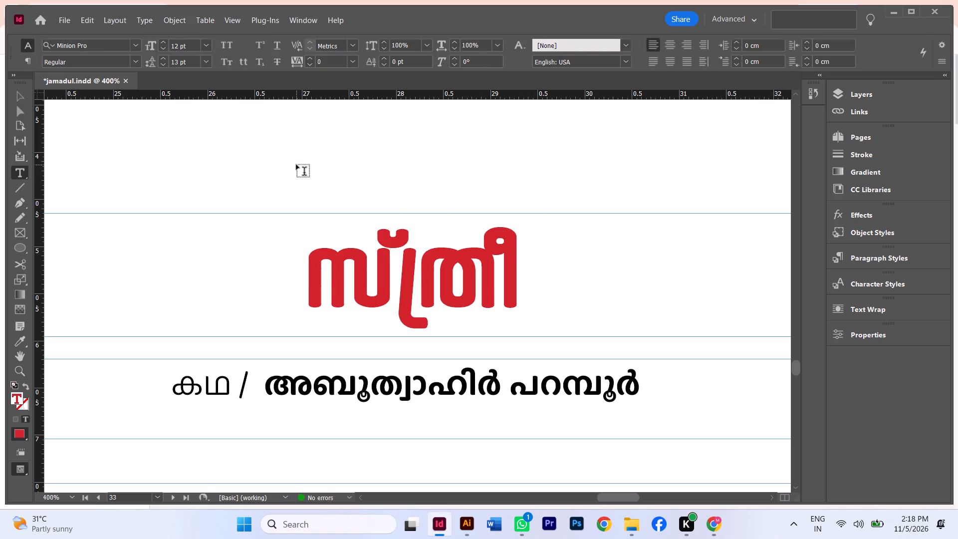
Enlarge the title സ്ത്രീ to 39 pt.
left_click(164, 37)
double_click(430, 271)
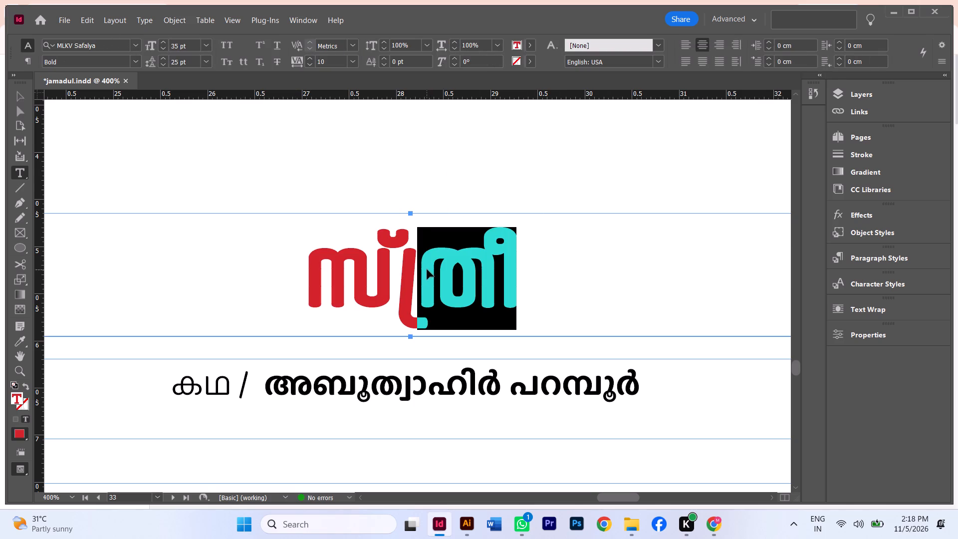
key("ctrl+a")
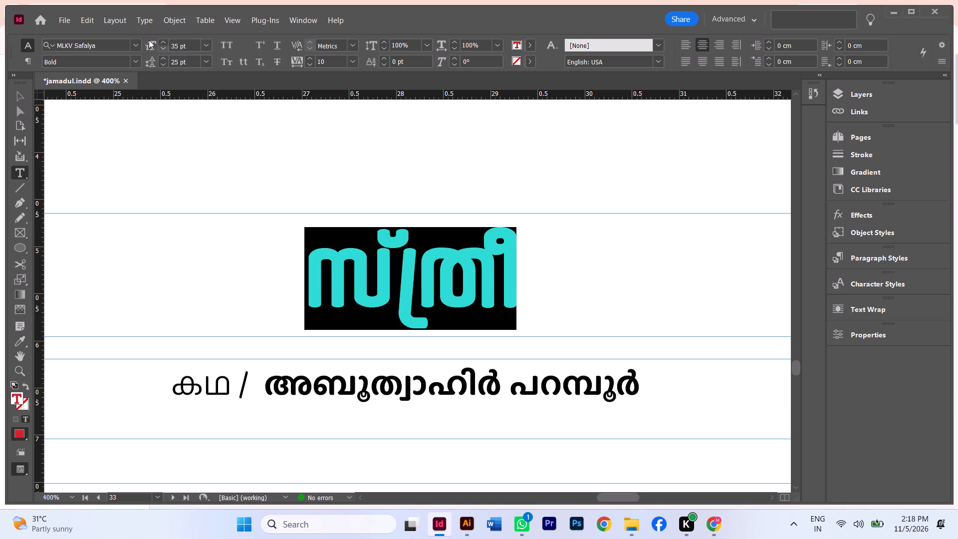
left_click(164, 41)
left_click(164, 41)
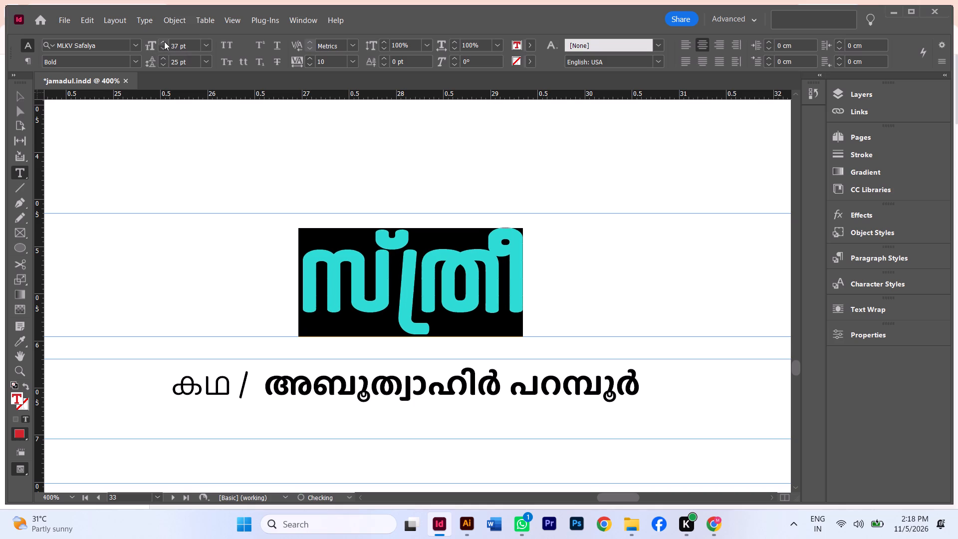
double_click(164, 41)
left_click(164, 41)
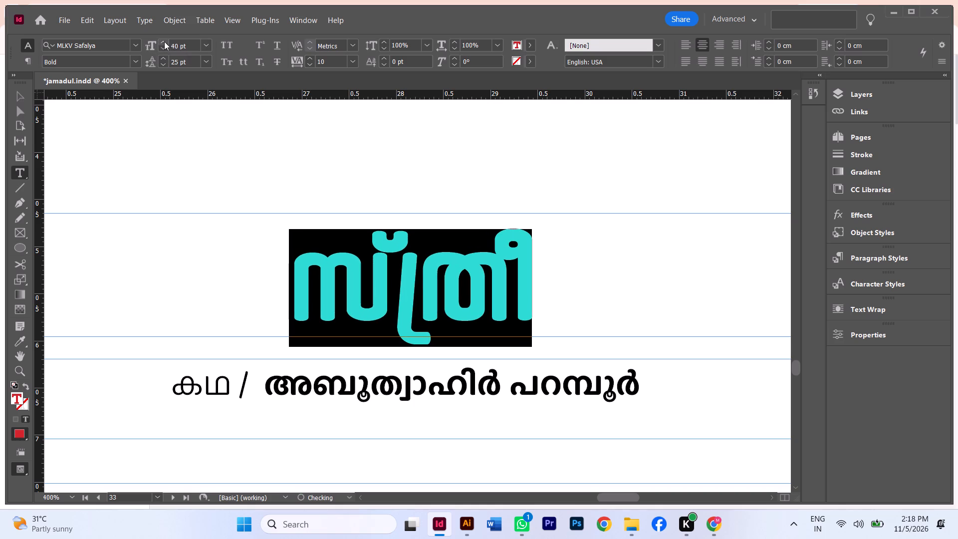
left_click(162, 46)
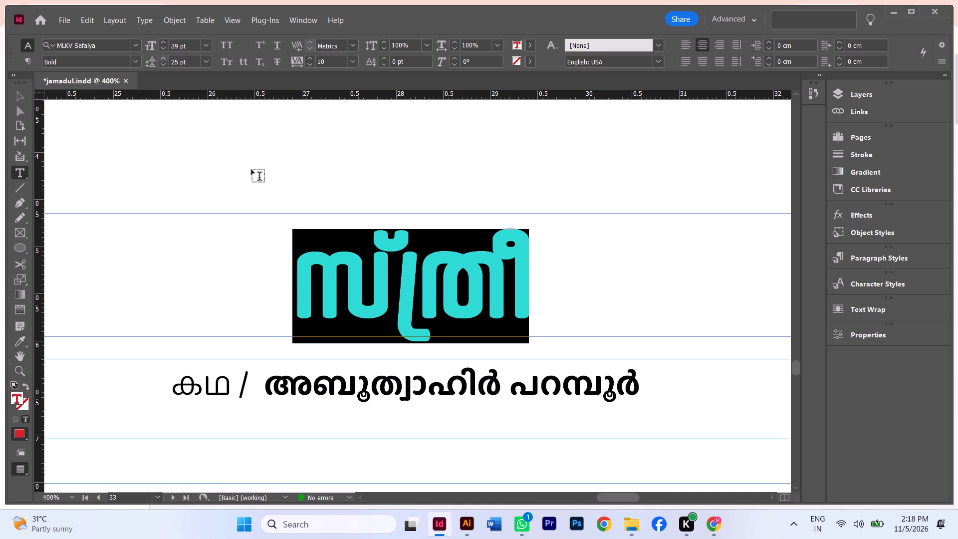
left_click(317, 194)
Review the poem page beside its facing story page and compare it with the layouts of the preceding spreads.
scroll(334, 216, "down", 5, "alt")
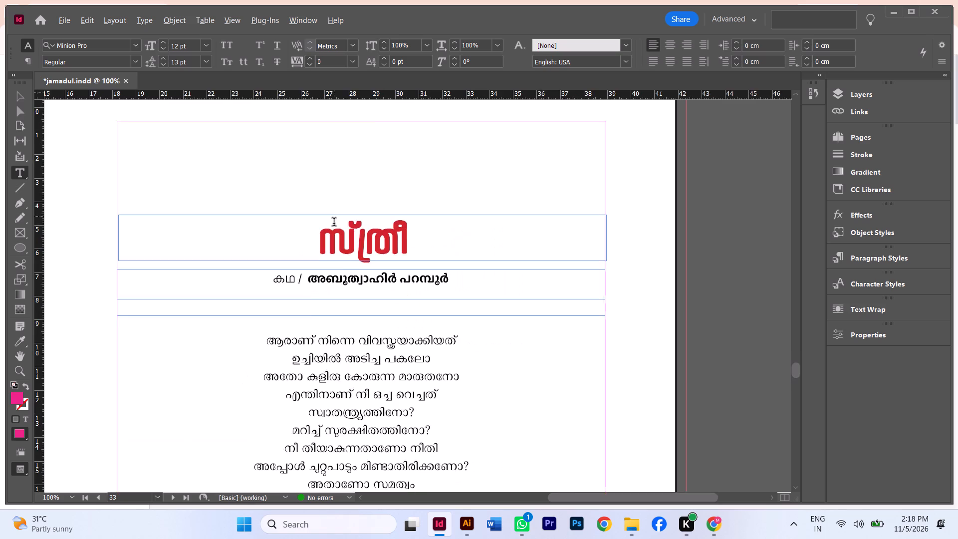
scroll(335, 235, "down", 4, "alt")
scroll(468, 311, "up", 1, "alt")
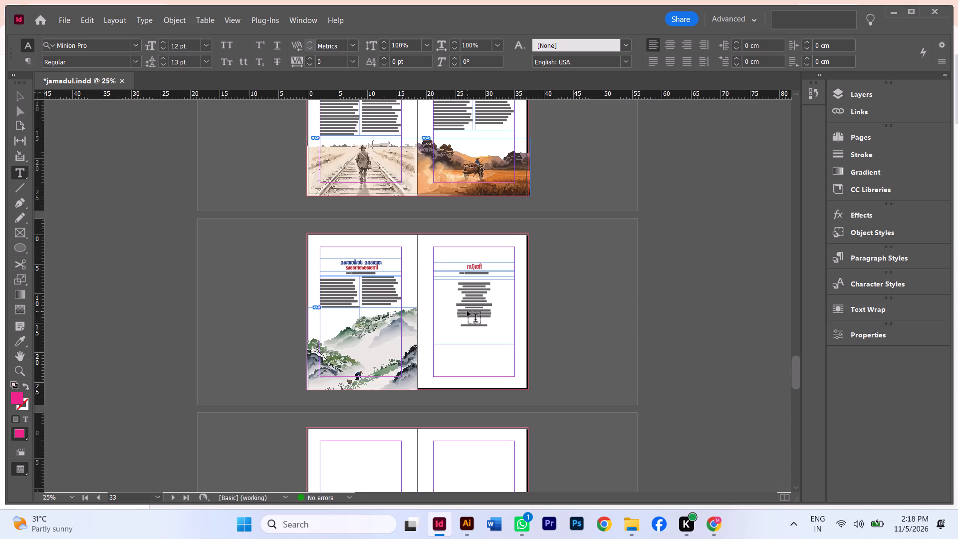
scroll(467, 314, "up", 2, "alt")
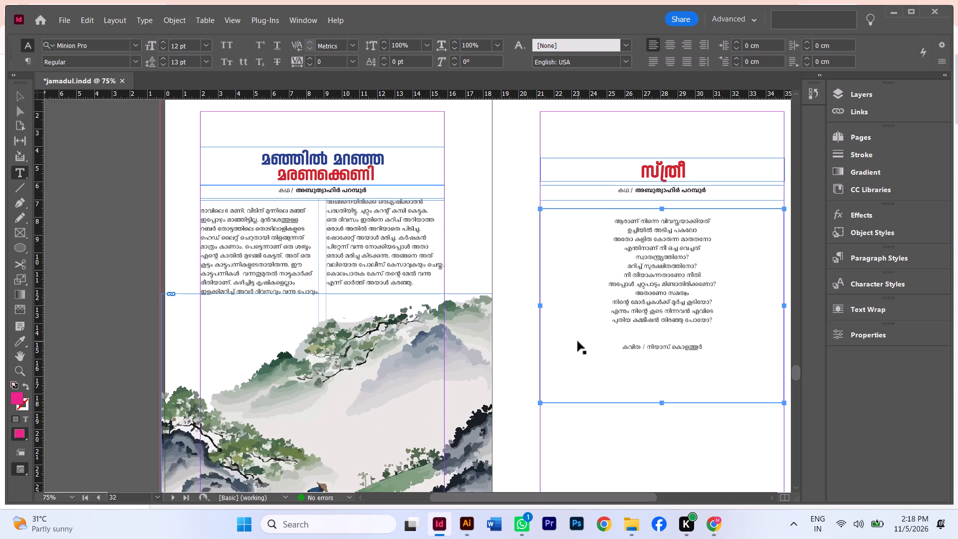
scroll(578, 341, "down", 3, "ctrl")
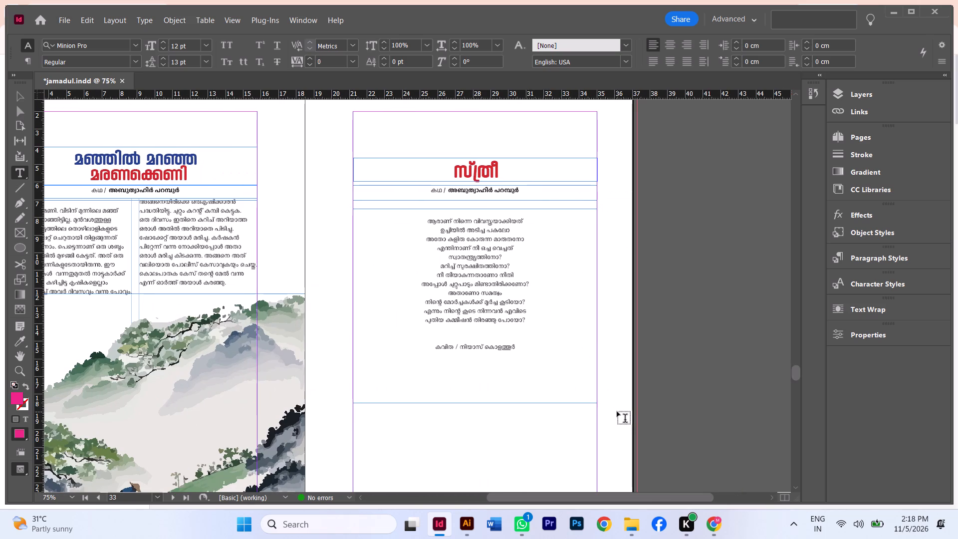
scroll(588, 394, "up", 5)
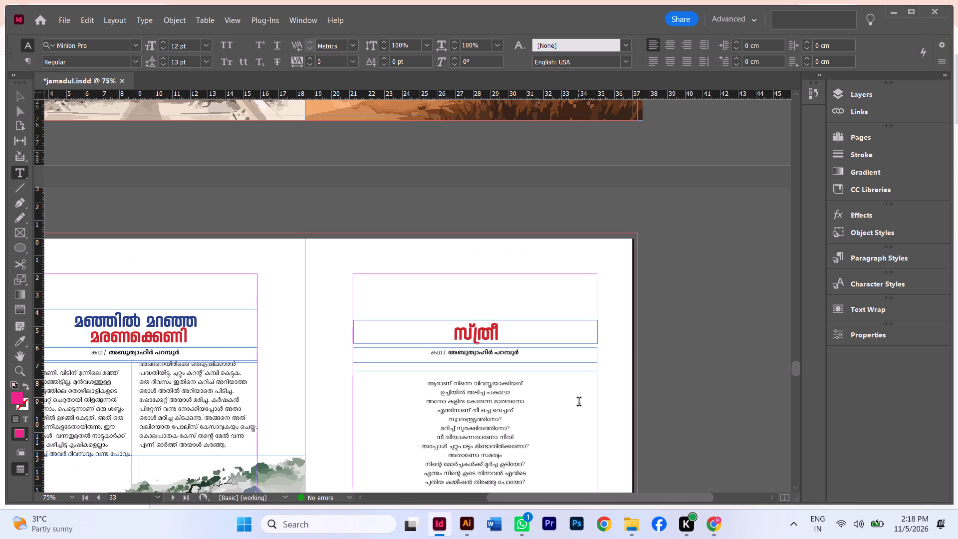
scroll(577, 409, "down", 14)
scroll(556, 428, "up", 8)
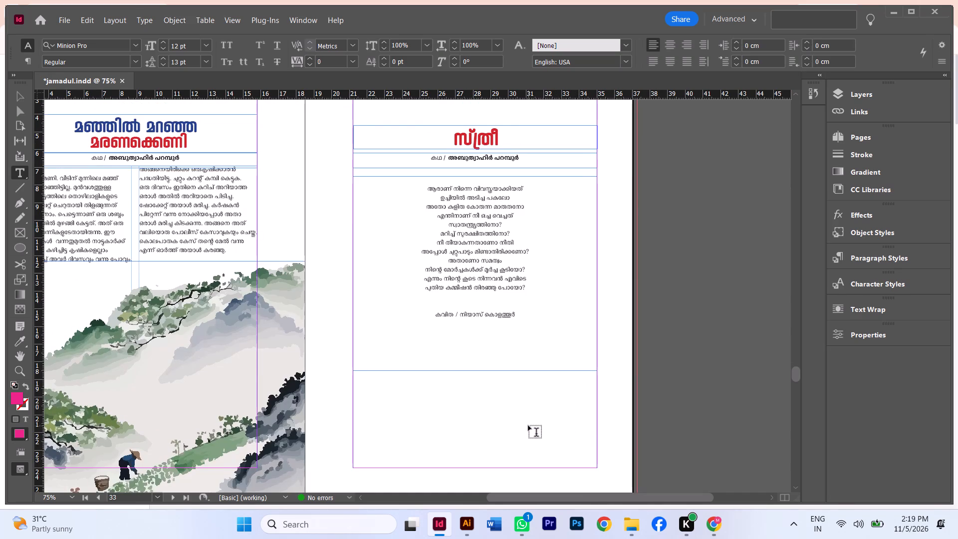
scroll(523, 420, "up", 5)
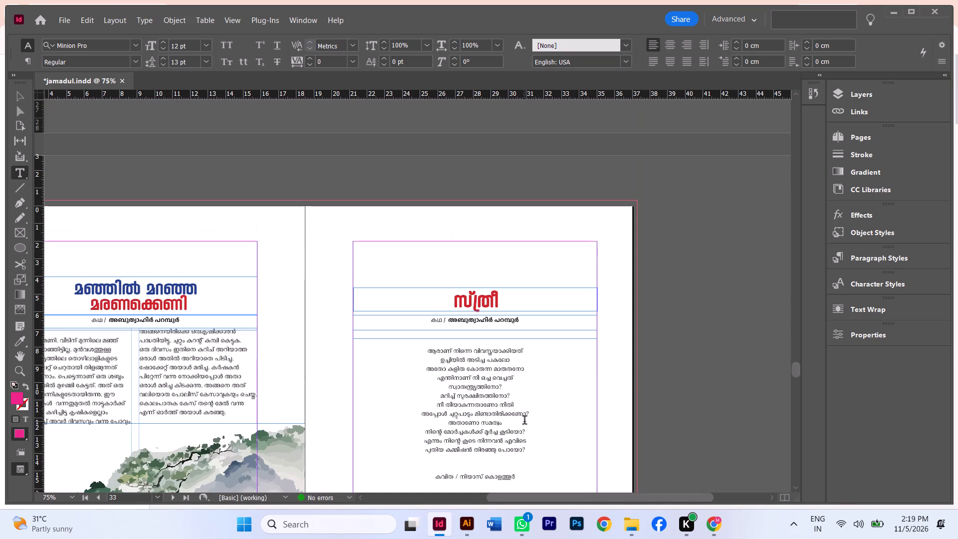
scroll(521, 422, "down", 6)
scroll(521, 423, "up", 7)
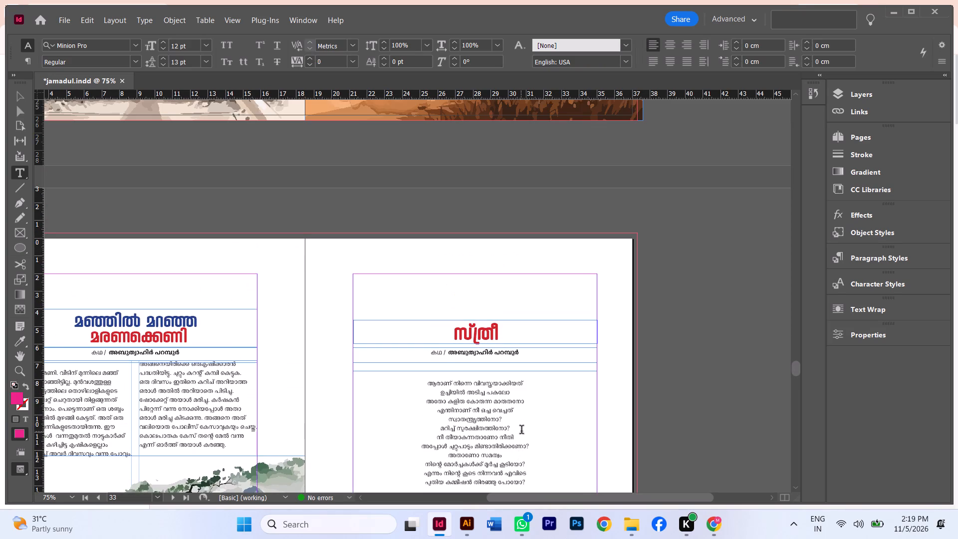
scroll(530, 405, "up", 11)
scroll(533, 408, "up", 19)
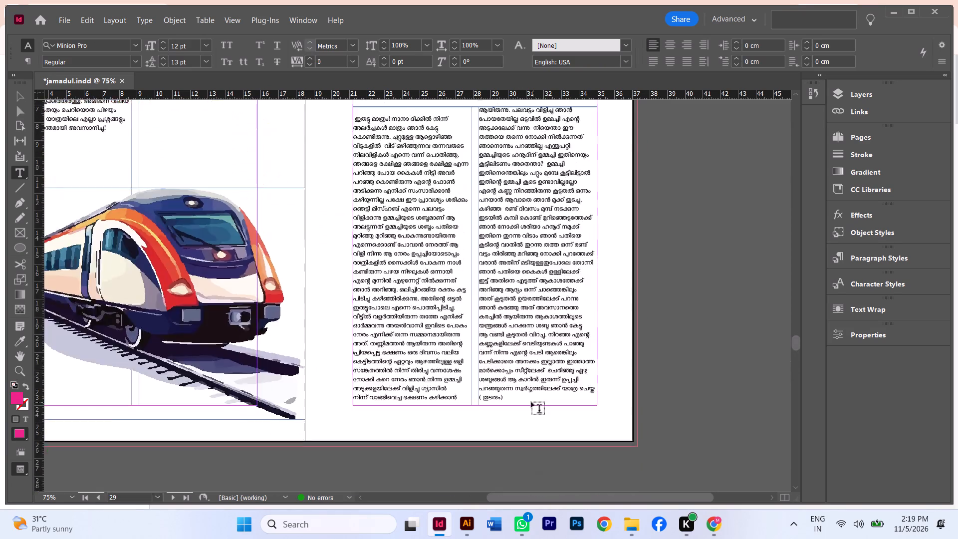
scroll(529, 405, "up", 14)
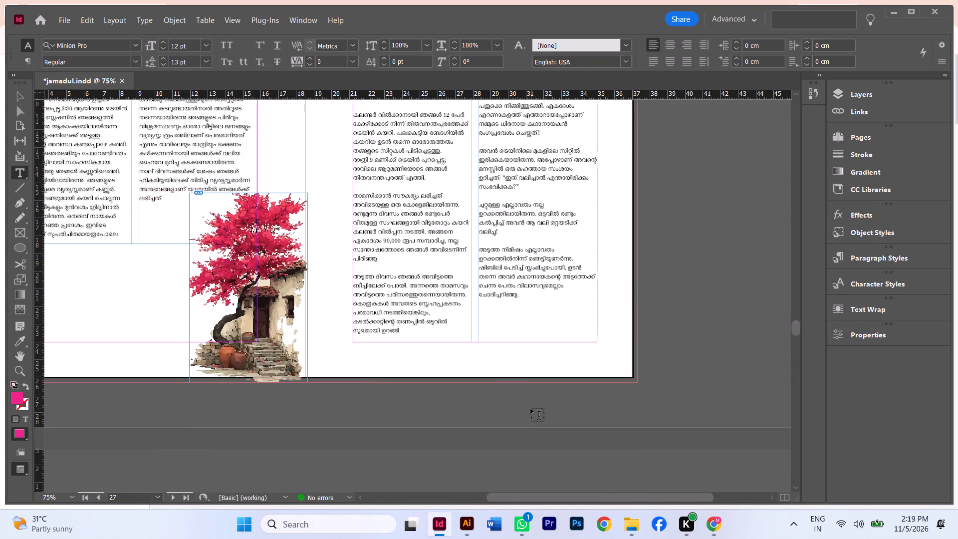
scroll(528, 414, "down", 20)
scroll(528, 414, "down", 17)
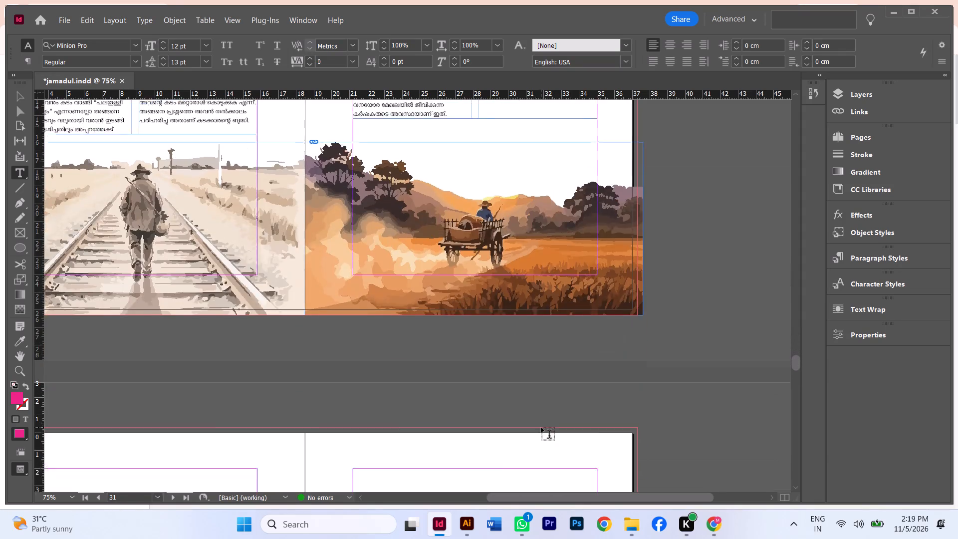
scroll(541, 428, "down", 11)
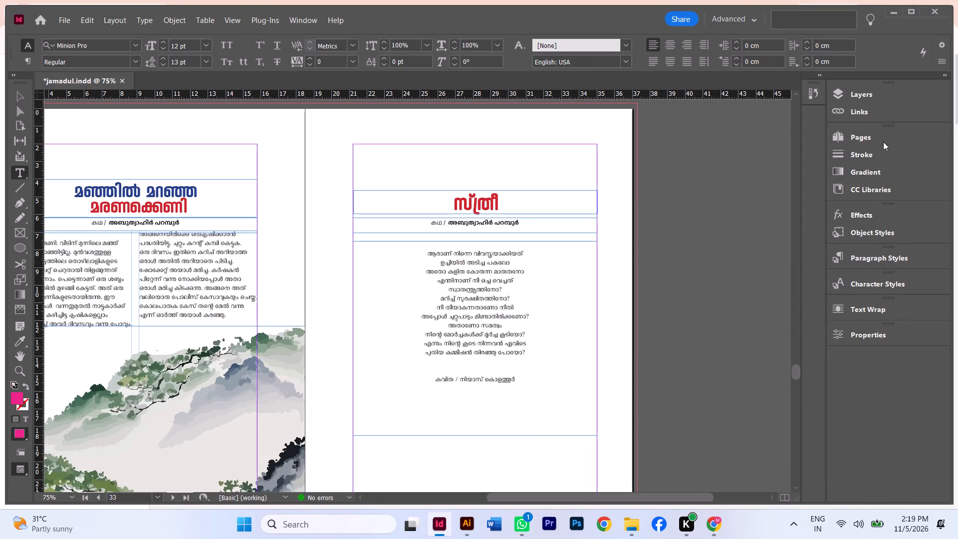
Check the page thumbnails around blank spread 34-35 and look through the story layouts on pages 36 to 45.
left_click(885, 139)
scroll(753, 390, "down", 13)
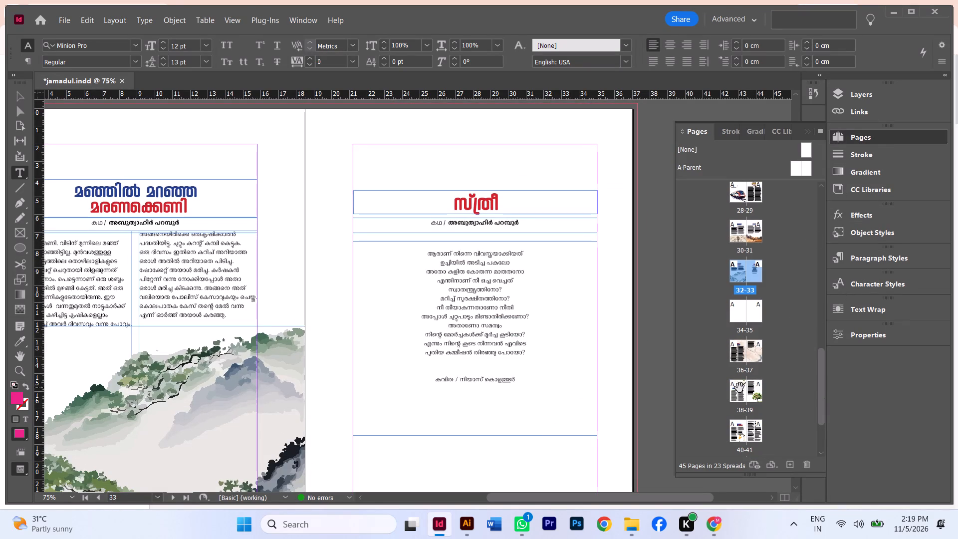
left_click(742, 314)
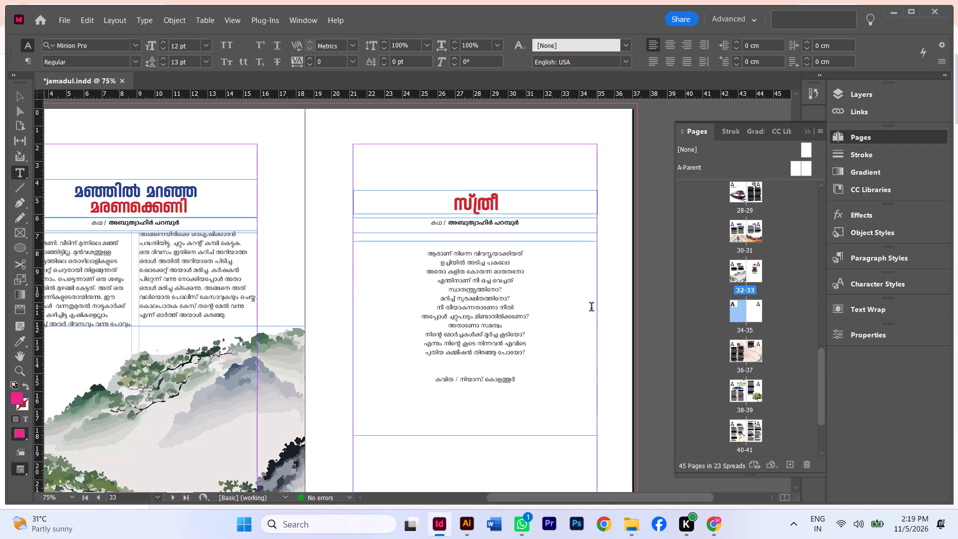
scroll(589, 308, "down", 20)
scroll(589, 308, "down", 13)
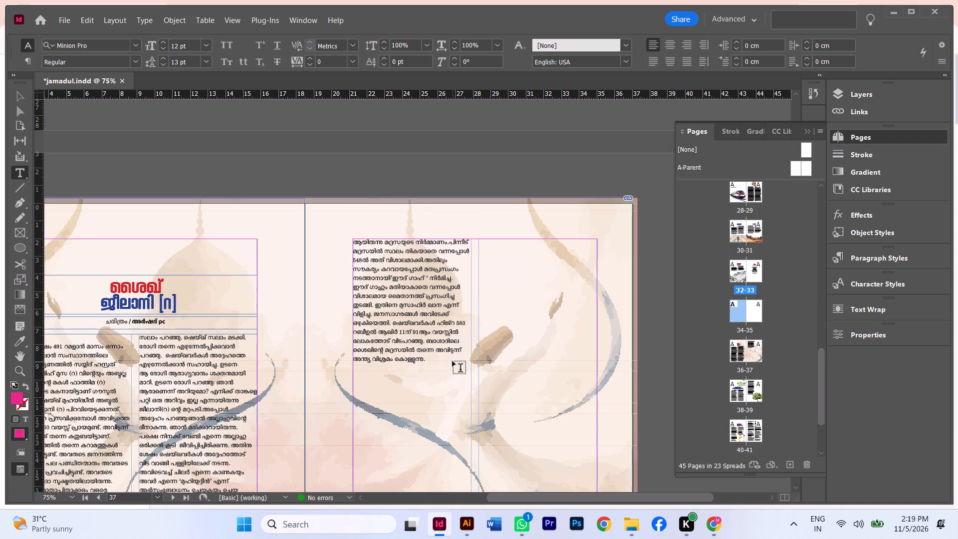
scroll(453, 361, "down", 19)
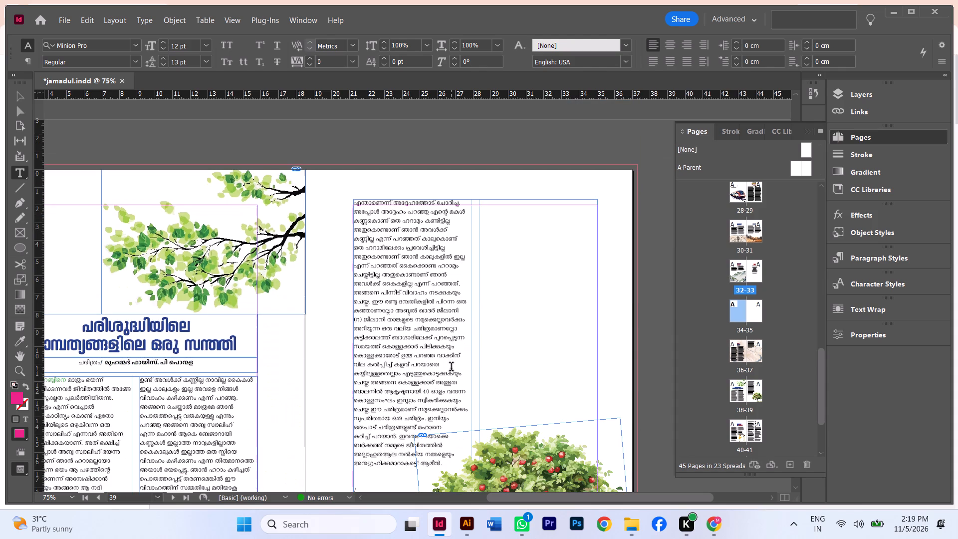
scroll(453, 371, "down", 20)
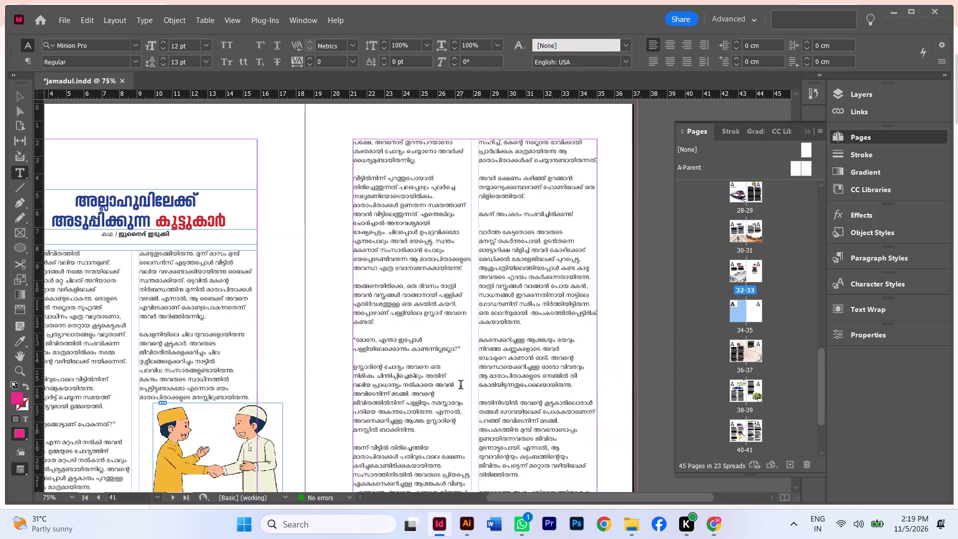
scroll(460, 386, "down", 14)
scroll(459, 388, "down", 15)
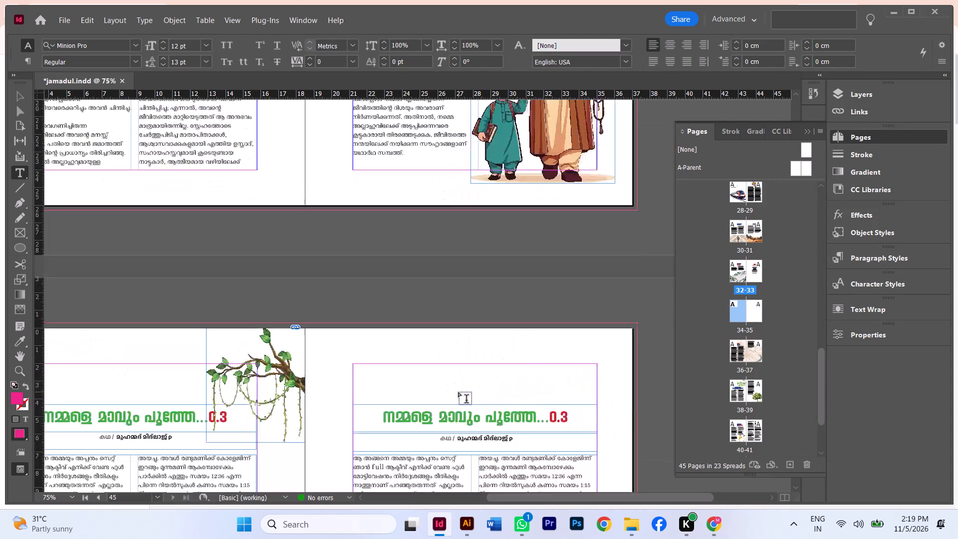
Look through the story layouts on pages 40 to 45, including the closing spread with the green and red title.
scroll(459, 392, "down", 5)
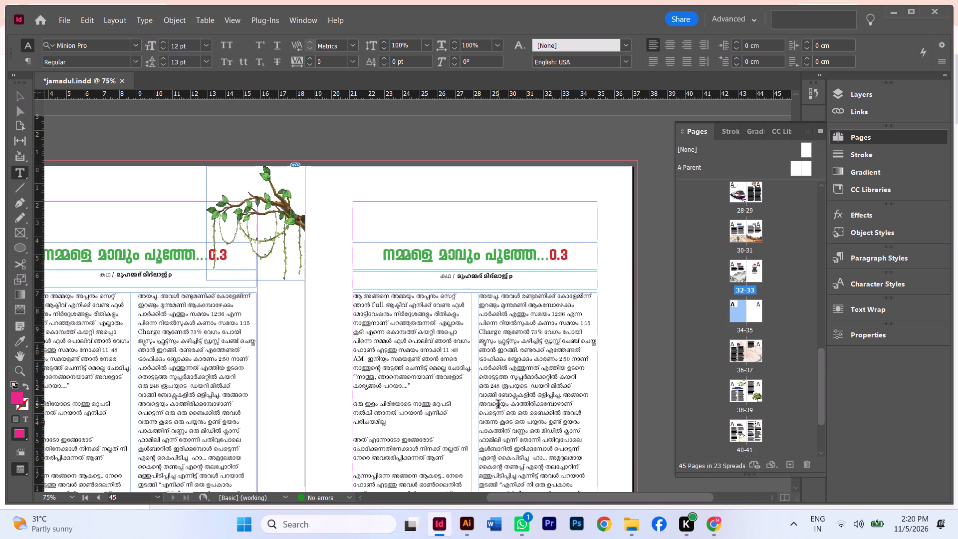
scroll(439, 390, "down", 14)
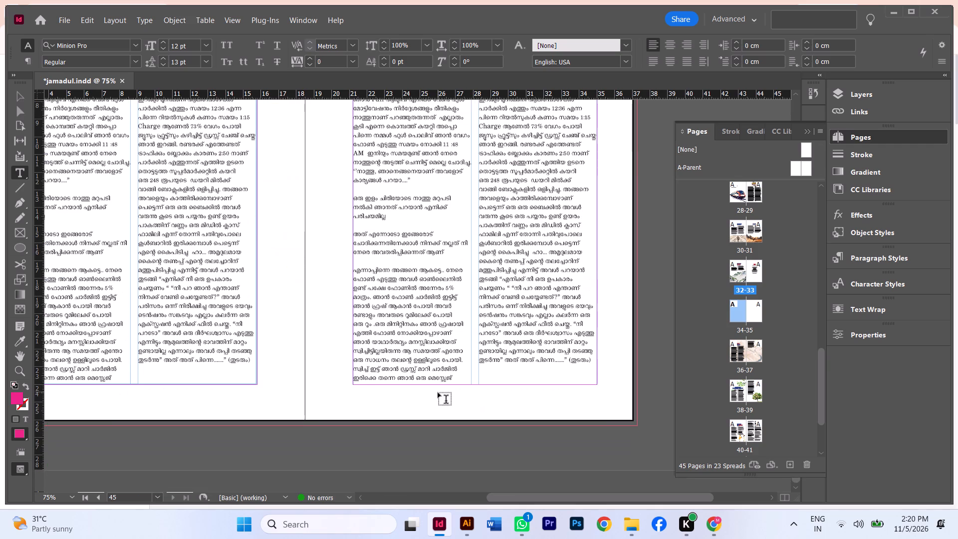
scroll(451, 403, "up", 20)
scroll(451, 403, "up", 7)
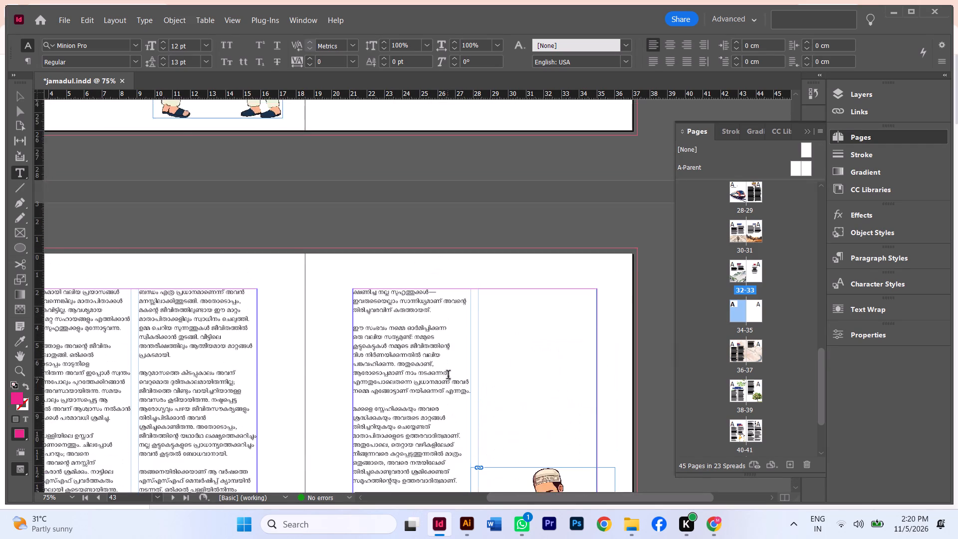
scroll(448, 375, "up", 15)
scroll(442, 381, "down", 7)
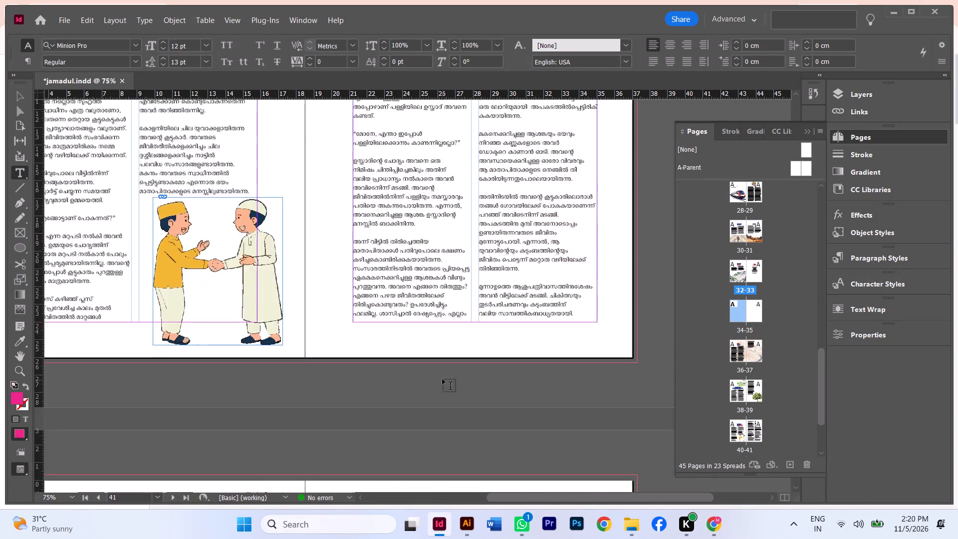
scroll(443, 379, "down", 20)
scroll(443, 379, "down", 7)
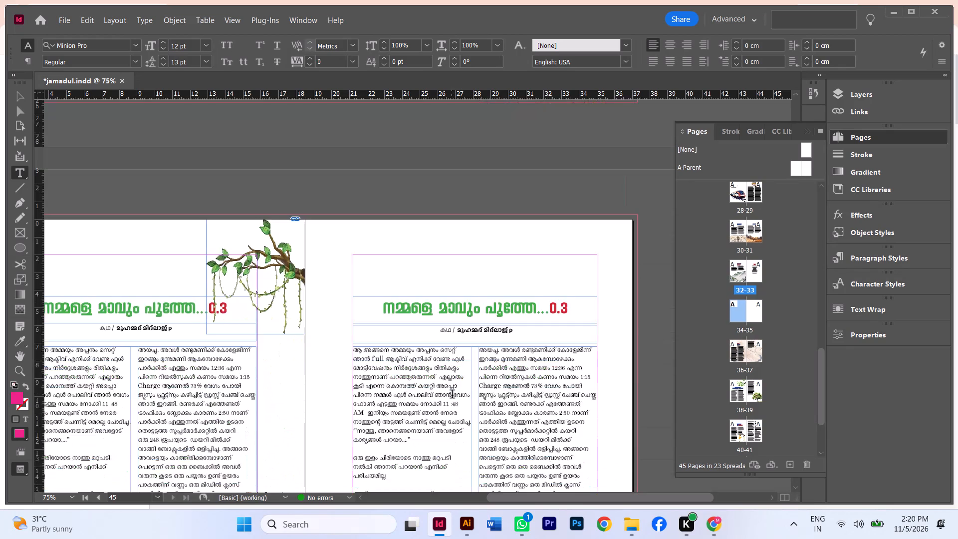
scroll(450, 397, "down", 15)
scroll(455, 397, "up", 14)
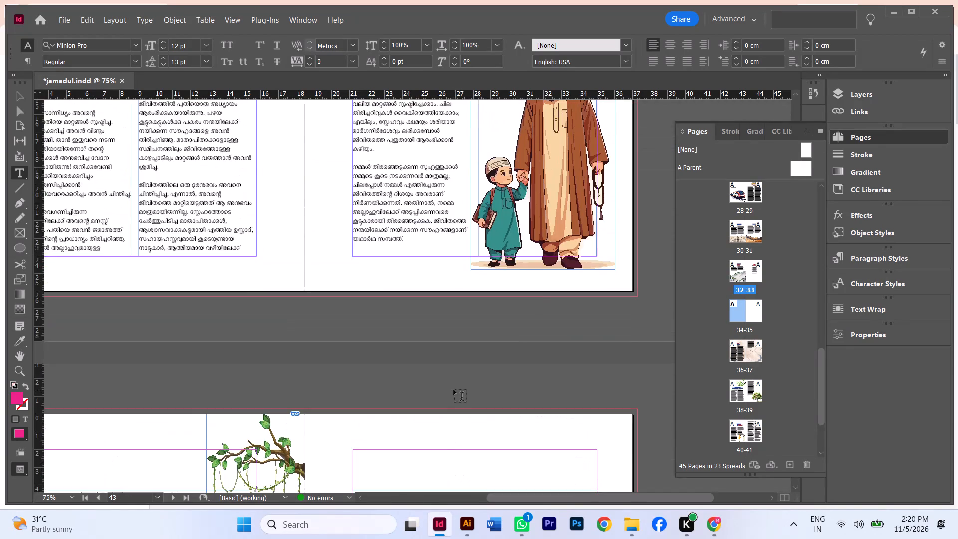
scroll(453, 389, "up", 7)
scroll(409, 347, "up", 19)
scroll(428, 364, "down", 4)
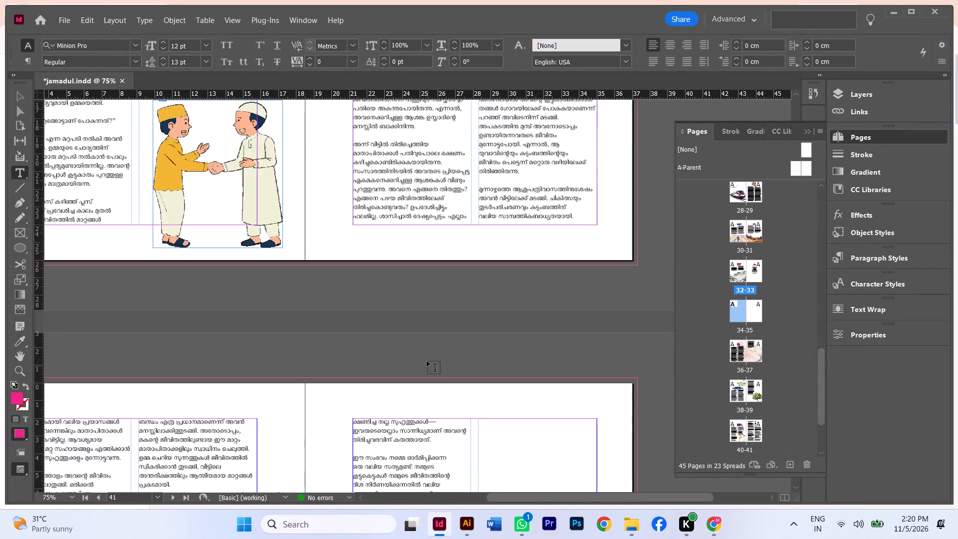
scroll(427, 361, "down", 20)
scroll(427, 361, "down", 7)
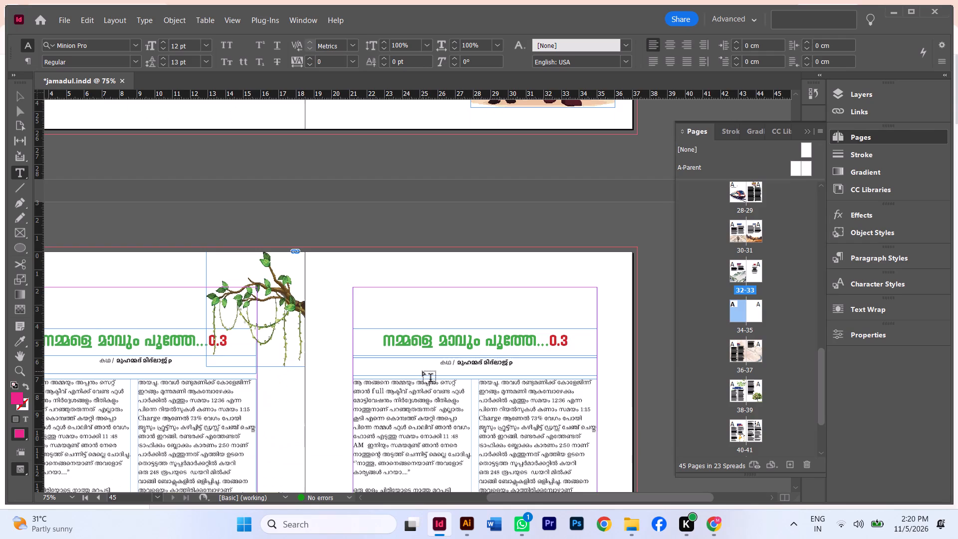
scroll(423, 372, "down", 7)
scroll(423, 372, "up", 5)
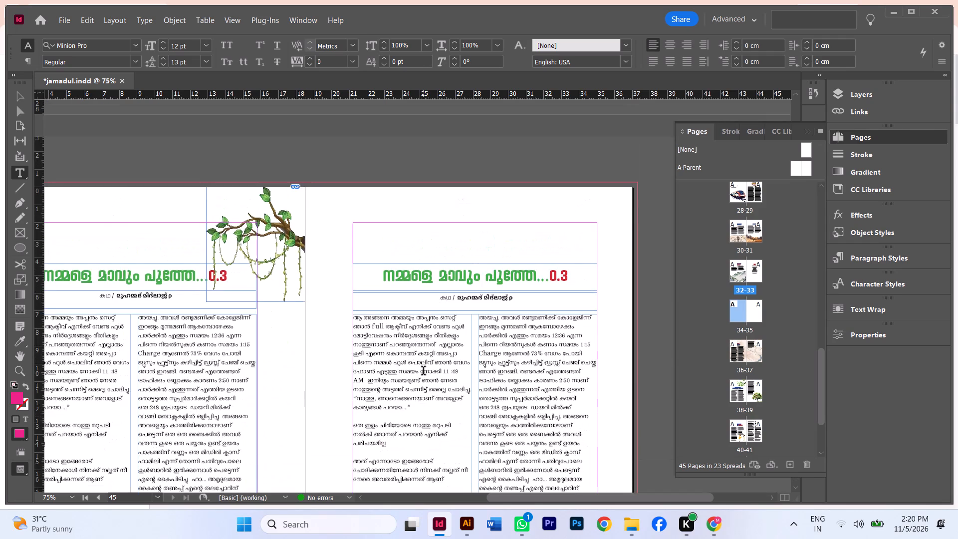
scroll(439, 359, "down", 14)
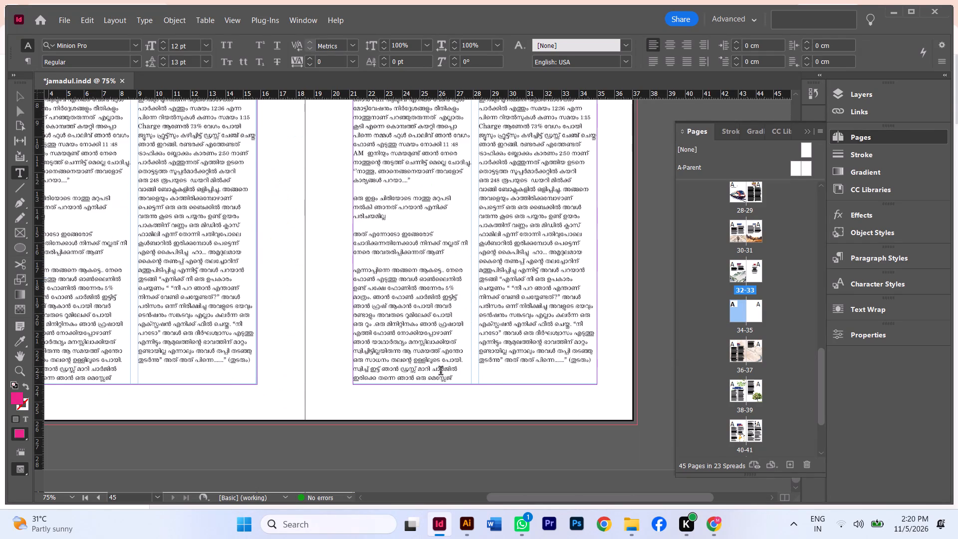
scroll(441, 372, "up", 6)
scroll(515, 329, "up", 6)
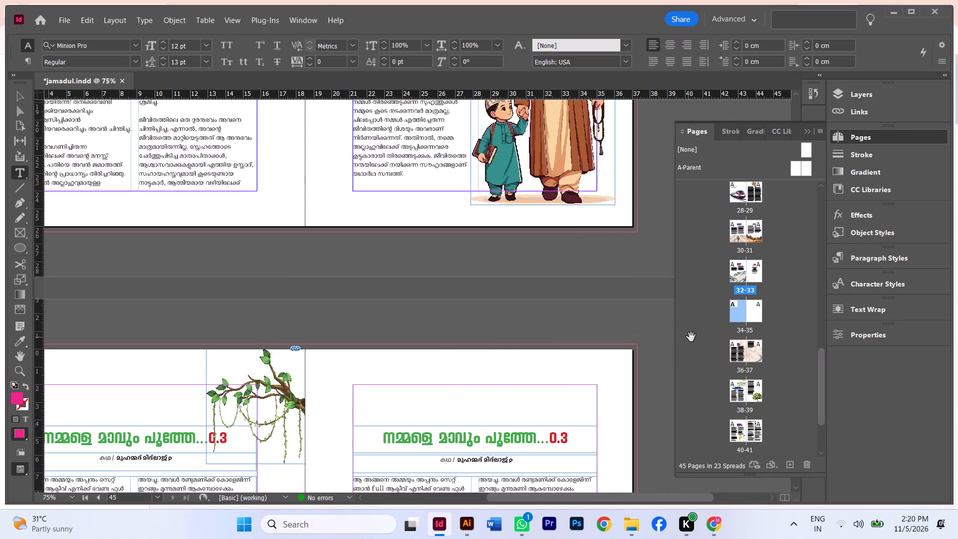
Check the spreads from page 41 back to page 28, including blank spread 34-35 and the poem page.
scroll(648, 345, "up", 20)
scroll(648, 345, "up", 12)
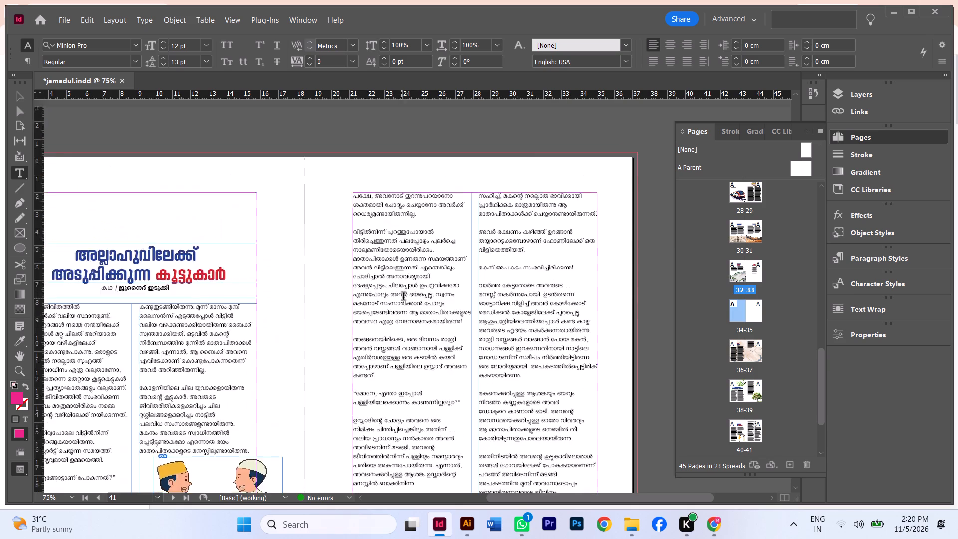
scroll(403, 297, "up", 16)
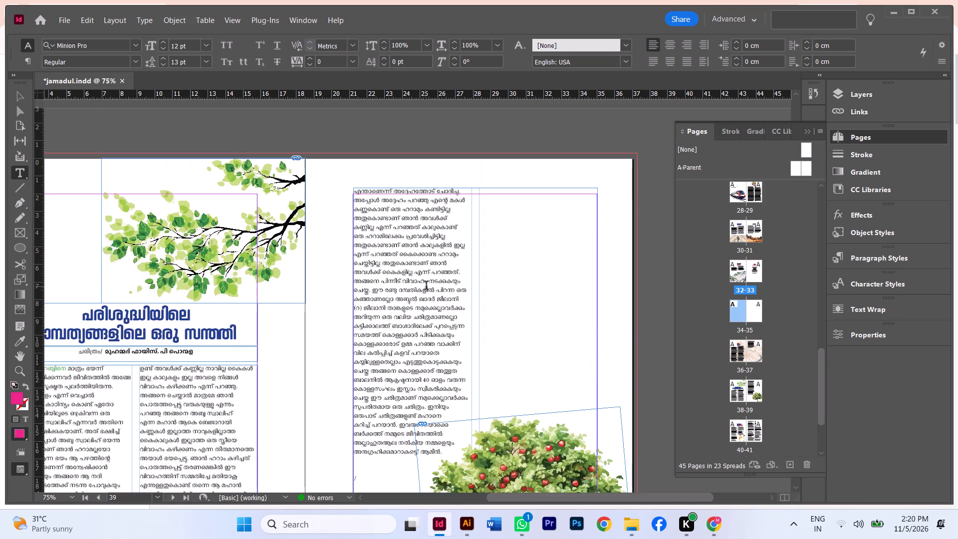
scroll(428, 286, "up", 20)
scroll(428, 286, "up", 14)
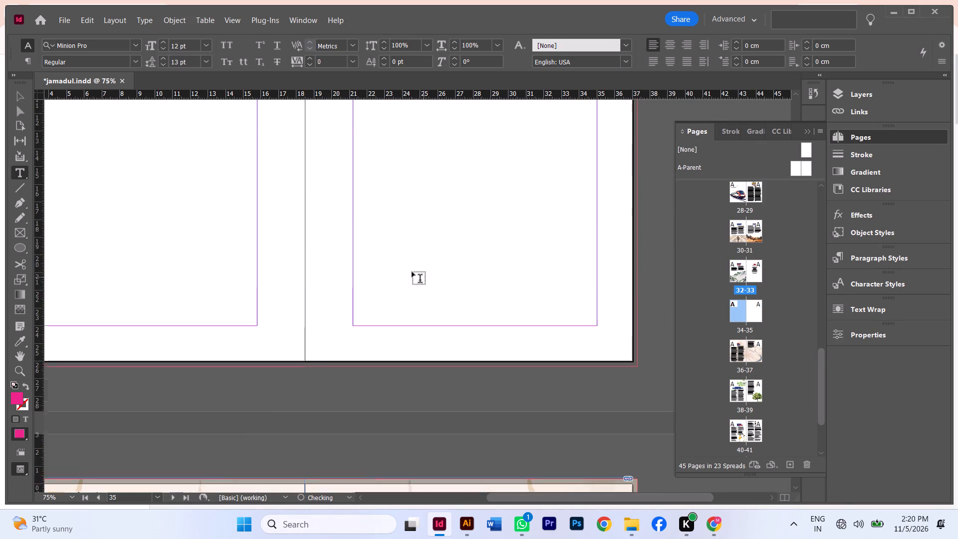
scroll(412, 272, "up", 19)
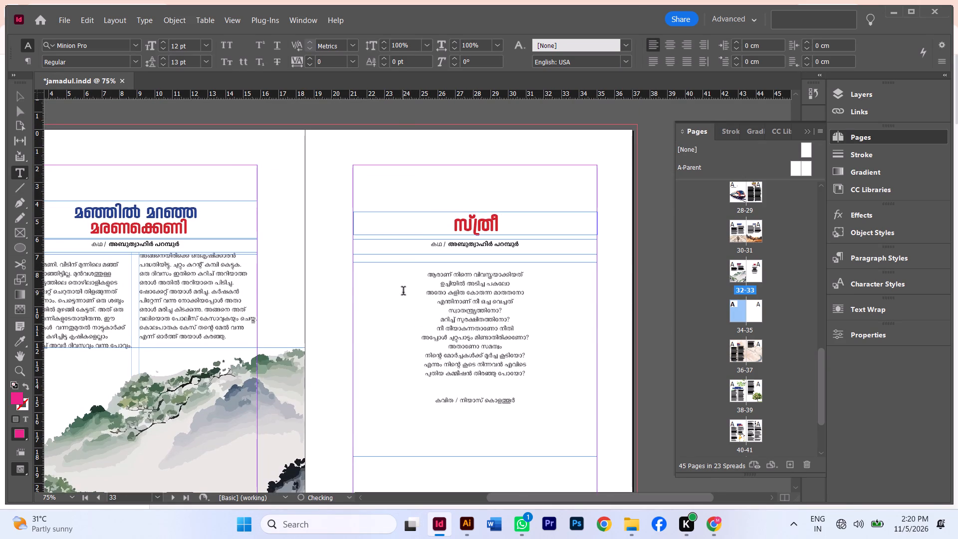
scroll(424, 303, "up", 20)
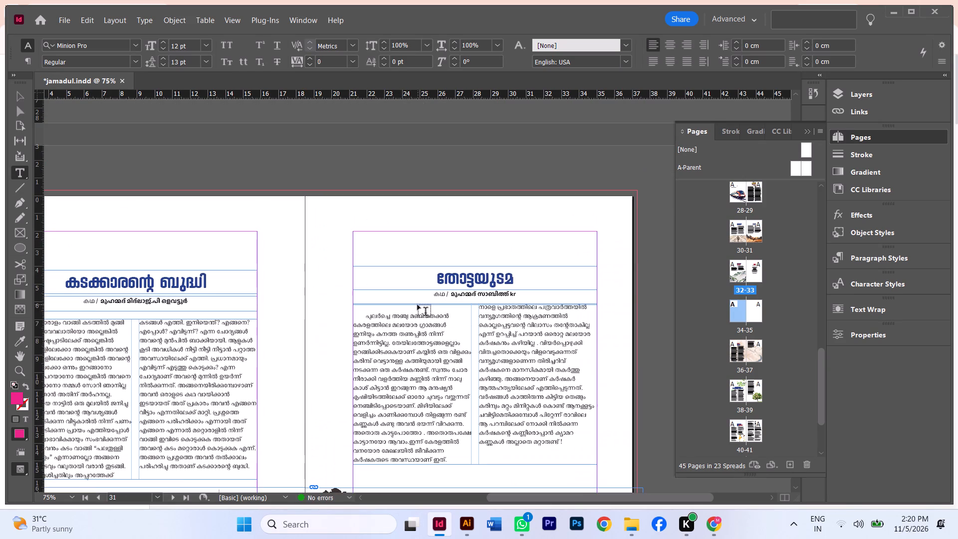
scroll(337, 345, "up", 4, "ctrl")
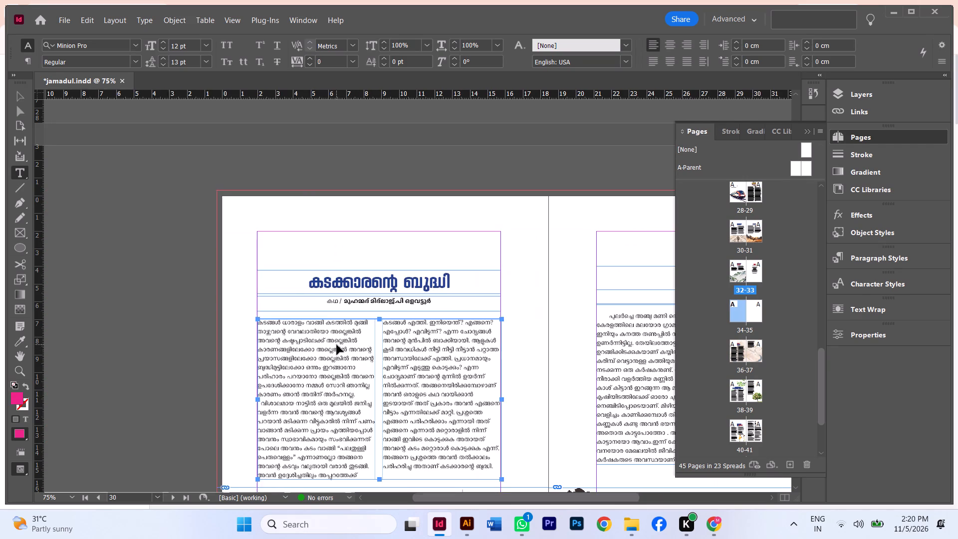
scroll(375, 335, "down", 2, "alt")
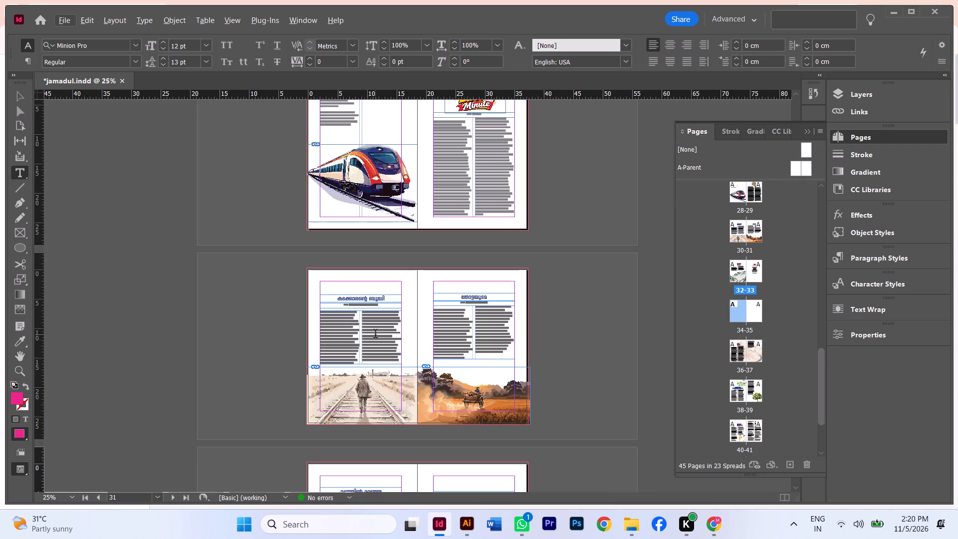
scroll(429, 306, "up", 3)
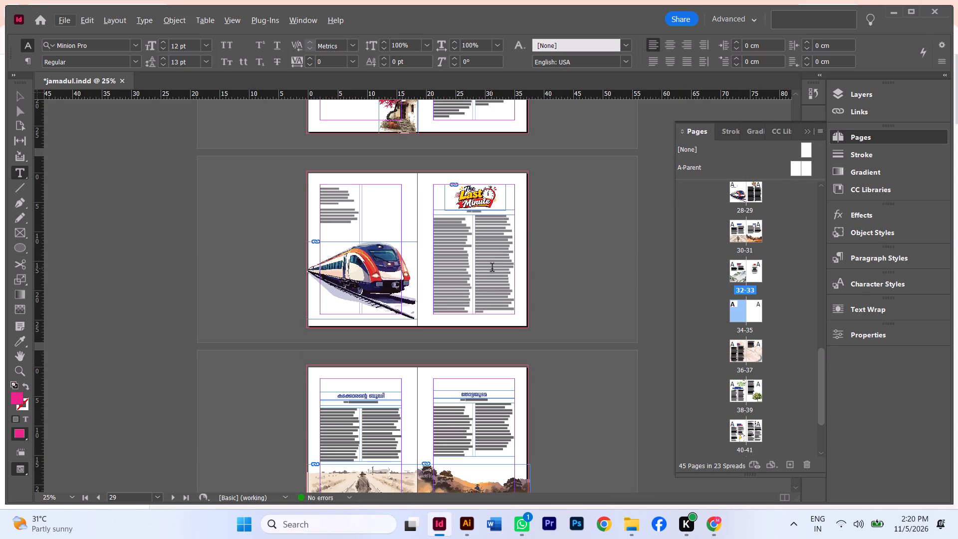
scroll(489, 269, "up", 2, "alt")
scroll(519, 266, "down", 2, "ctrl")
scroll(511, 272, "up", 2)
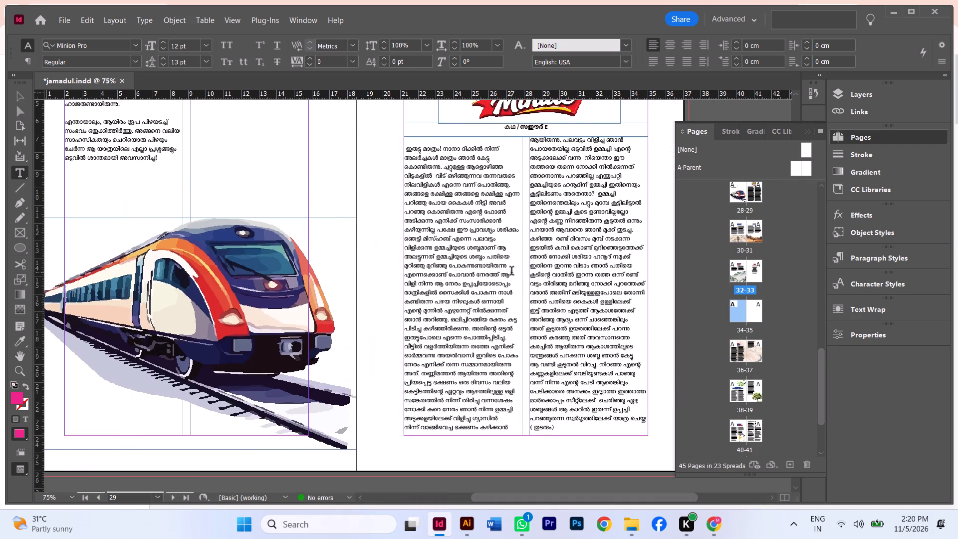
scroll(503, 277, "down", 6)
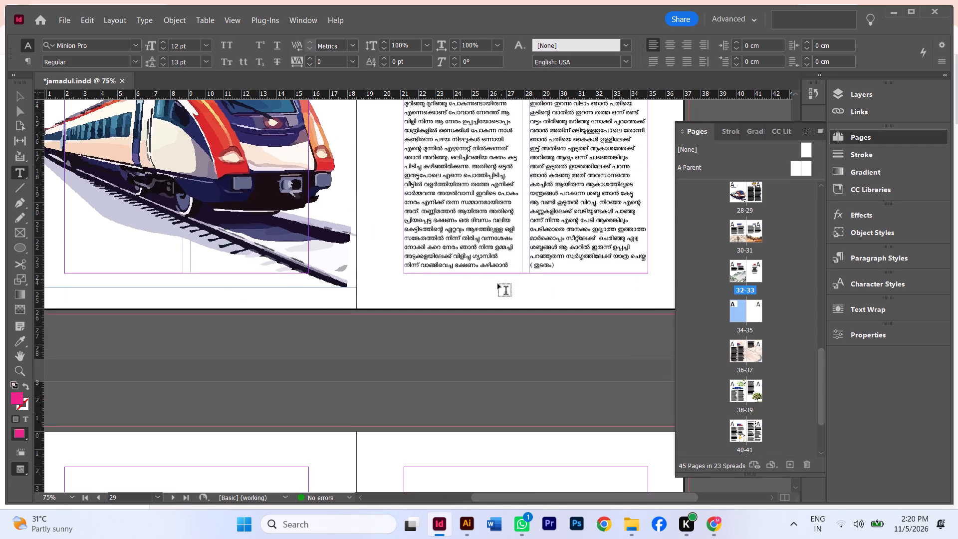
scroll(496, 287, "down", 10)
scroll(489, 298, "down", 2, "alt")
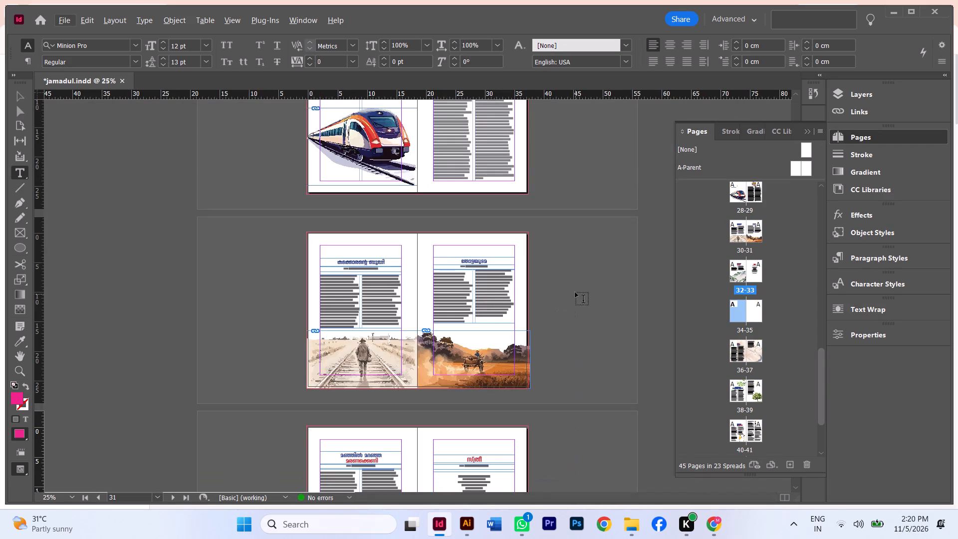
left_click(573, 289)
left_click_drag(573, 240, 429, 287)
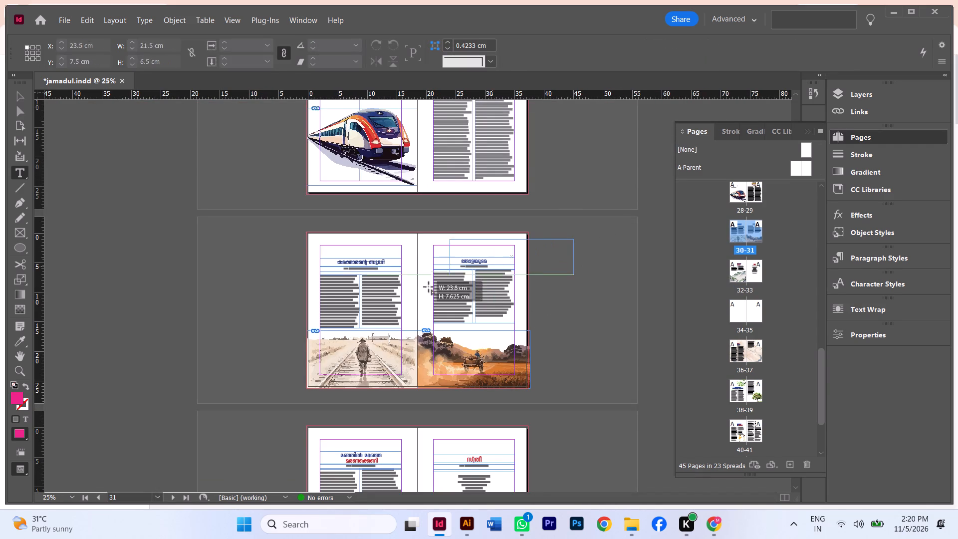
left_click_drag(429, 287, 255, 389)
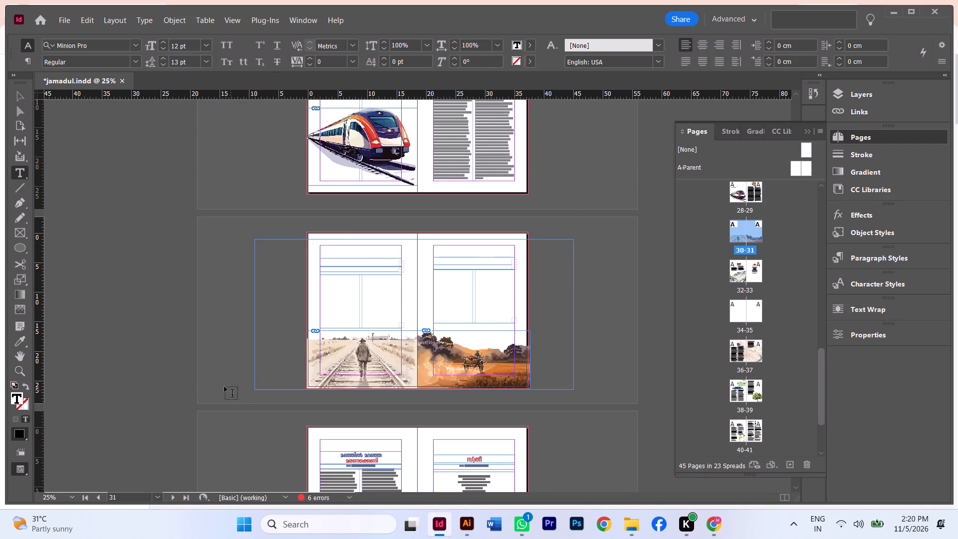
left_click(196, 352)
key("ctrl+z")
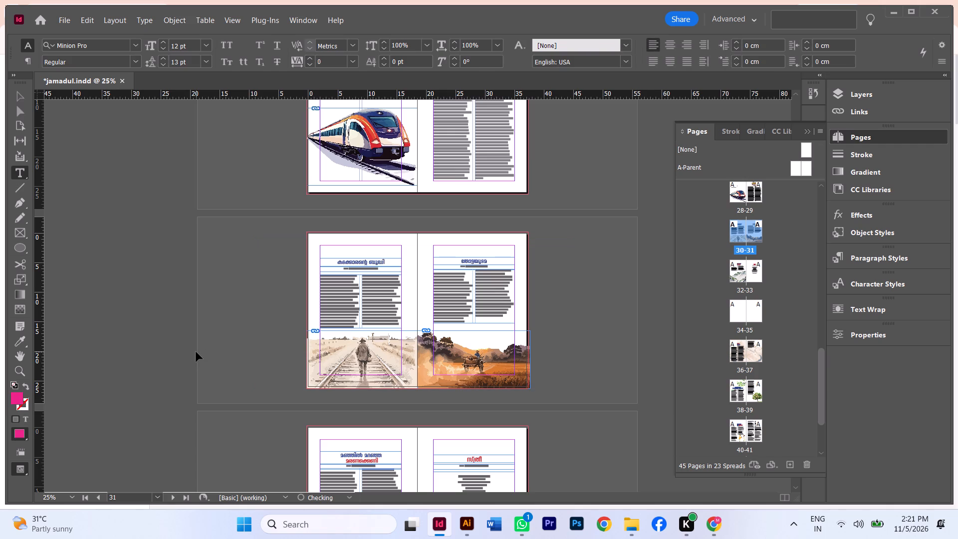
Cut all the text frames and illustrations of both stories from spread 30-31.
left_click(9, 97)
left_click_drag(19, 95, 24, 97)
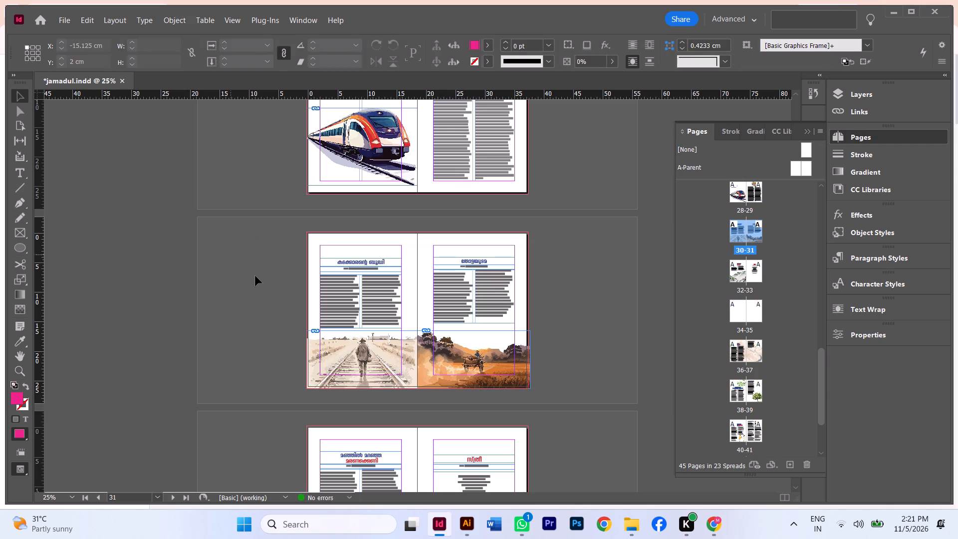
left_click_drag(279, 233, 608, 391)
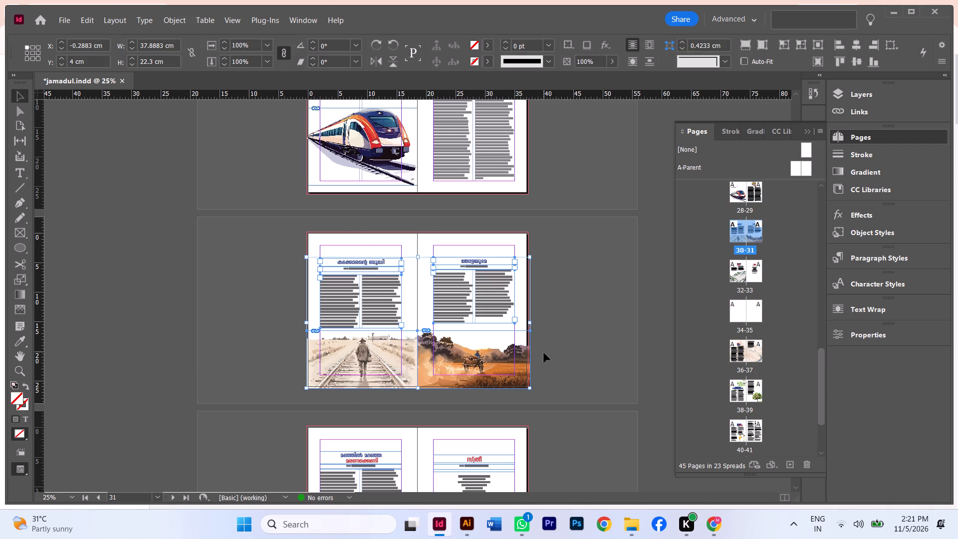
key("ctrl+shift+g")
key("ctrl+x")
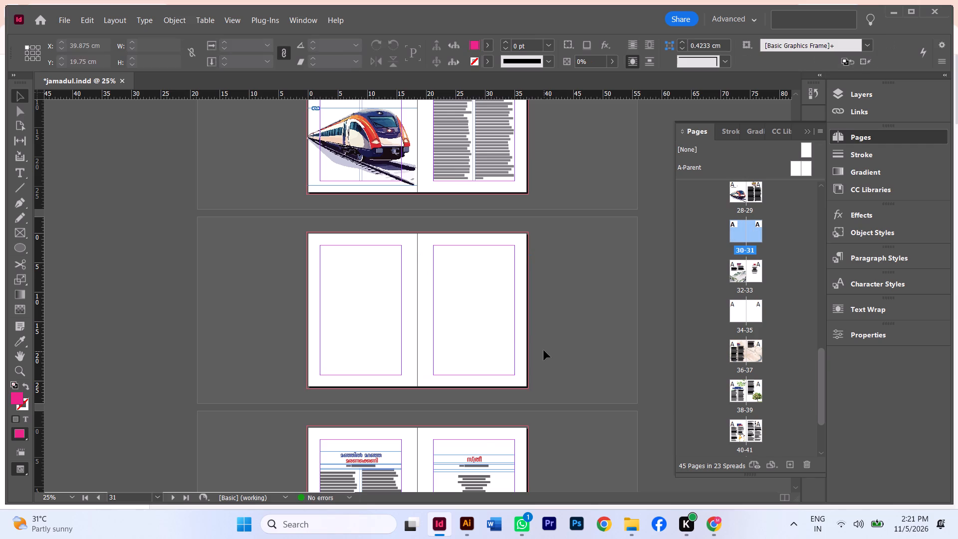
Add six blank pages after page 45 at the end of the document.
scroll(542, 351, "down", 20)
scroll(542, 351, "down", 20)
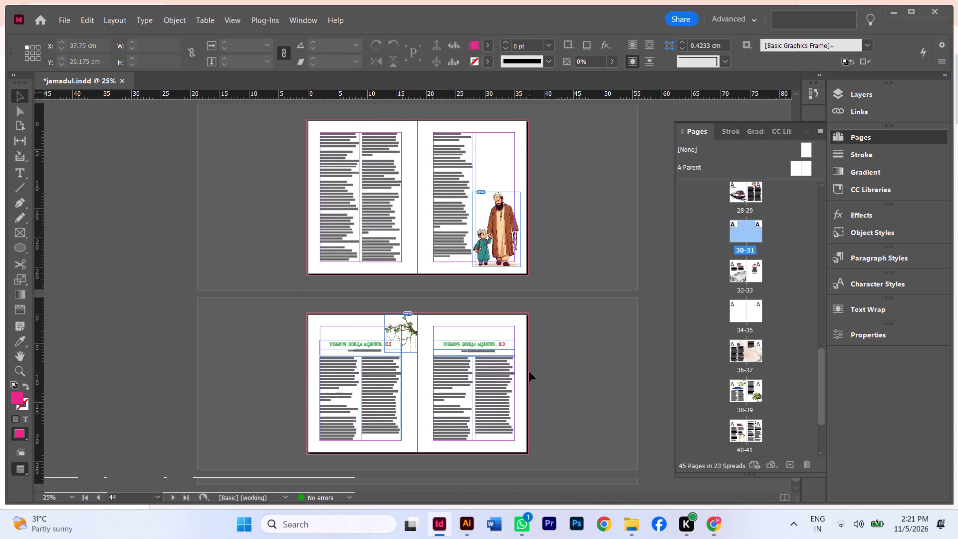
scroll(529, 372, "down", 6)
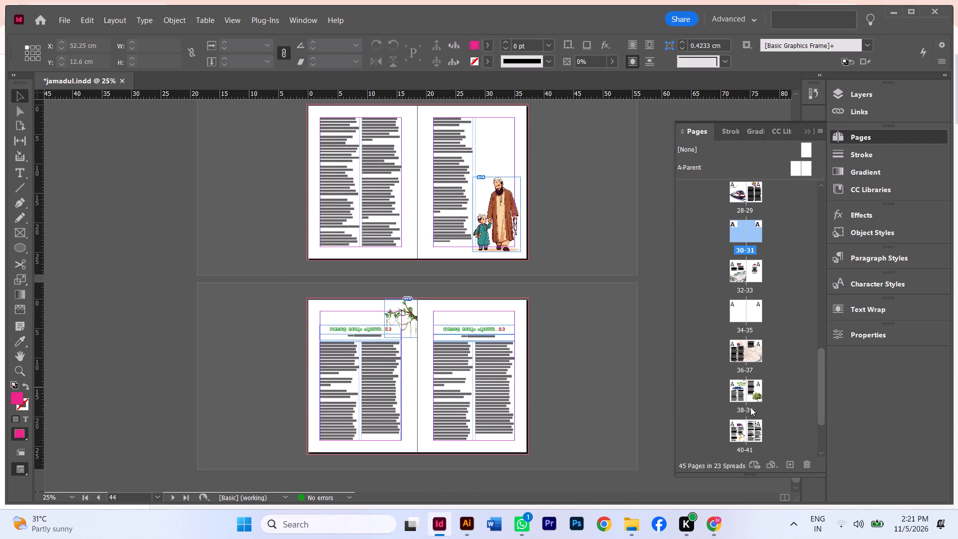
scroll(753, 418, "down", 18)
left_click(760, 430)
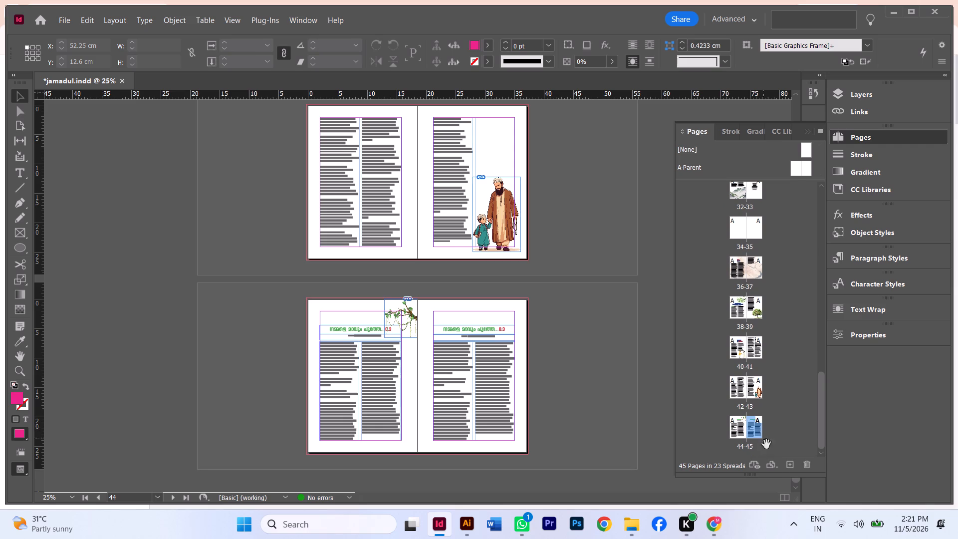
triple_click(790, 466)
triple_click(792, 463)
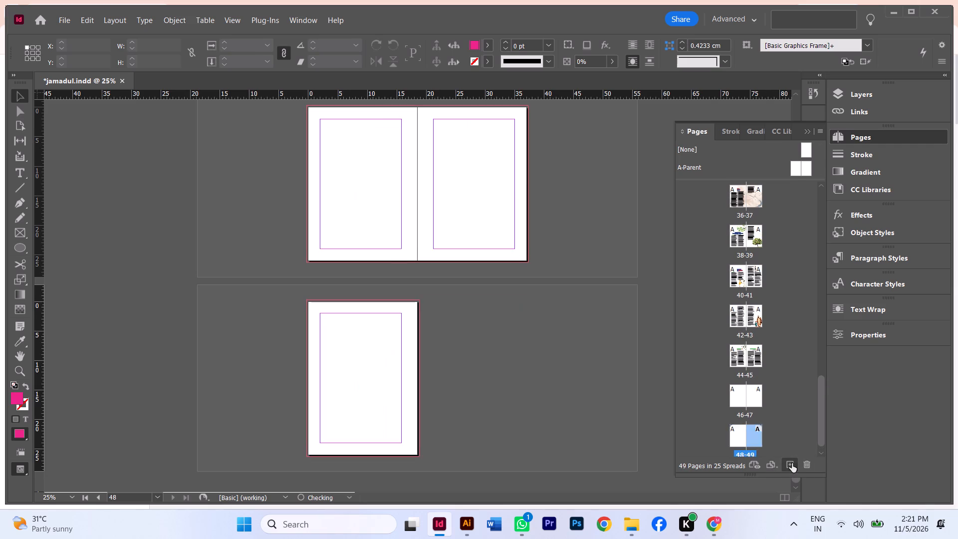
Paste the two cut stories with their illustrations onto the new blank spread 46-47.
scroll(585, 344, "up", 17)
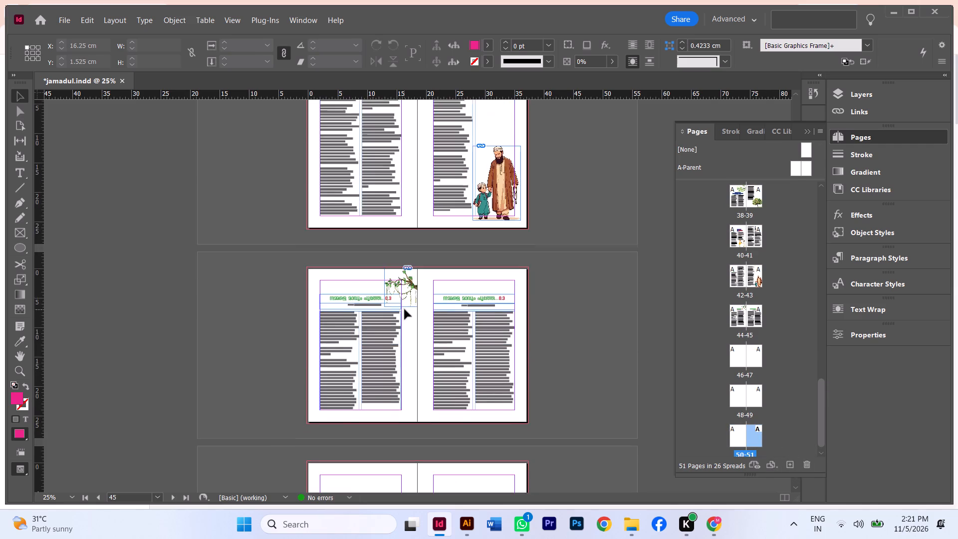
scroll(403, 310, "down", 7)
key("ctrl+v")
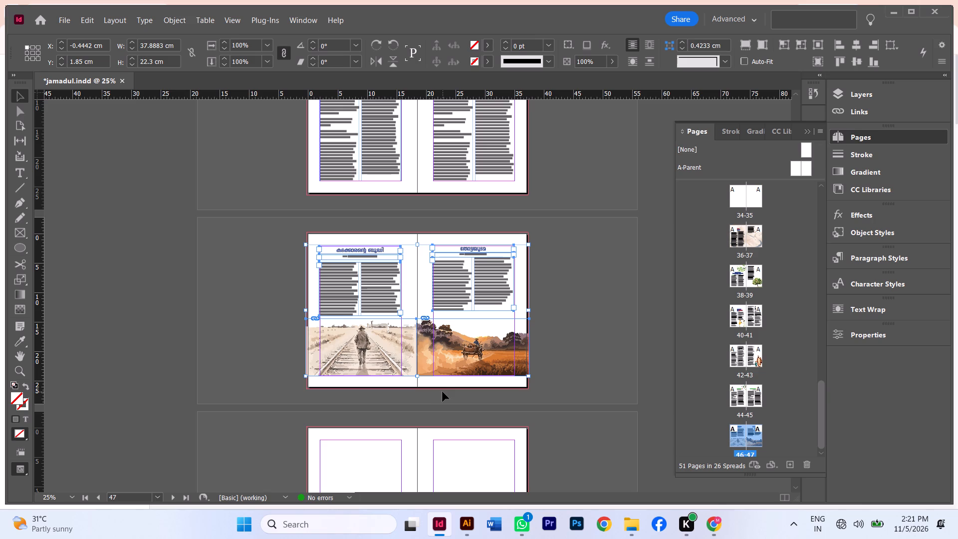
Move both pasted stories and their illustrations down on spread 46-47 to Y about 3.76 cm, near the bottom page edge.
key("Down")
key("Down")
key("Down")
key("Down")
key("Down")
key("Down")
key("Down")
key("Down")
key("Down")
key("Down")
key("Down")
key("Down")
key("Down")
key("Down")
key("Down")
key("Down")
key("Down")
key("Down")
key("Down")
key("Down")
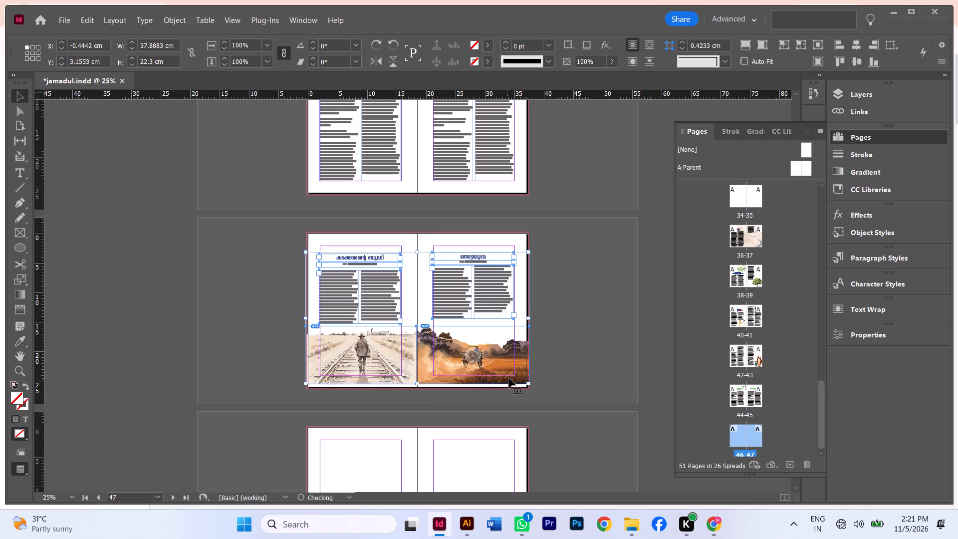
key("Up")
key("Up")
key("Up")
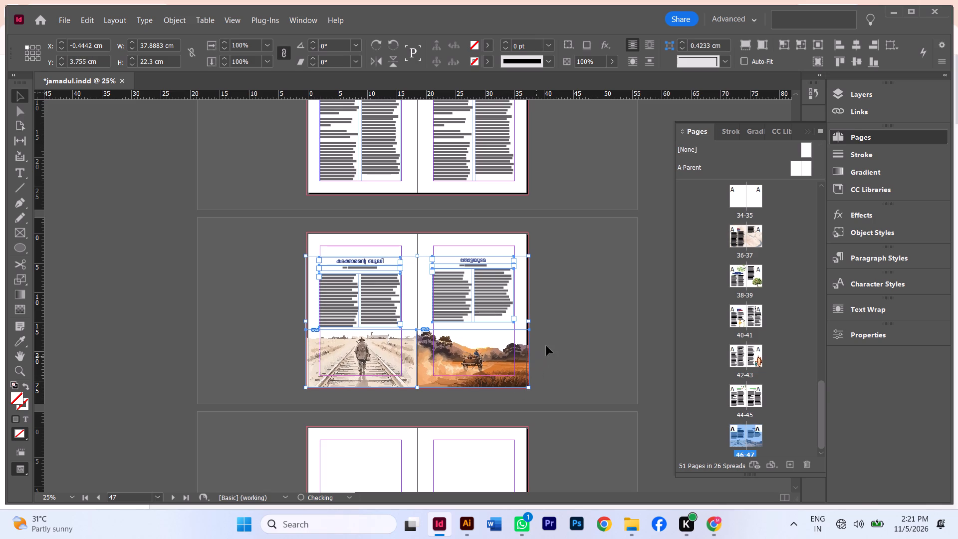
Cut "The Last Minute" story, including its title artwork, byline and text, from page 29.
scroll(565, 318, "up", 14)
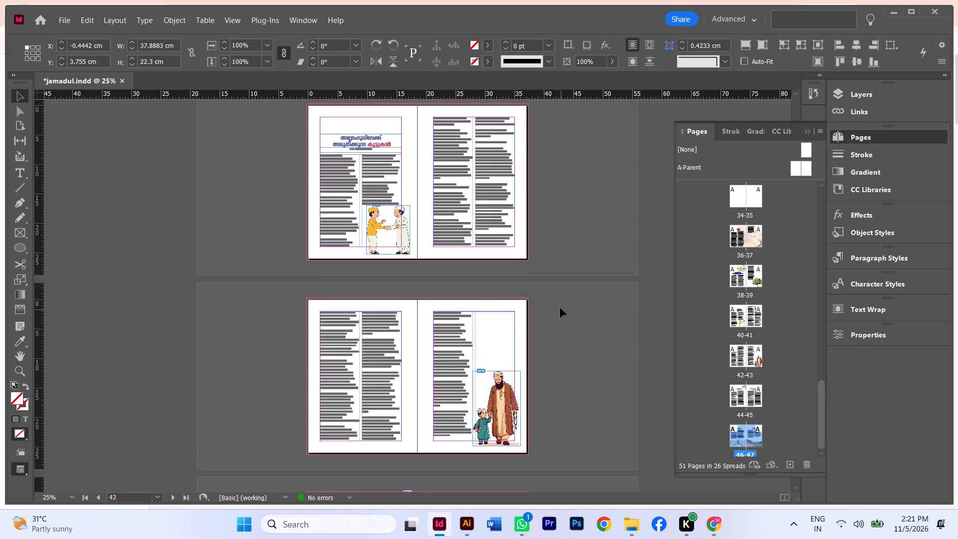
scroll(560, 308, "up", 20)
scroll(546, 282, "up", 5)
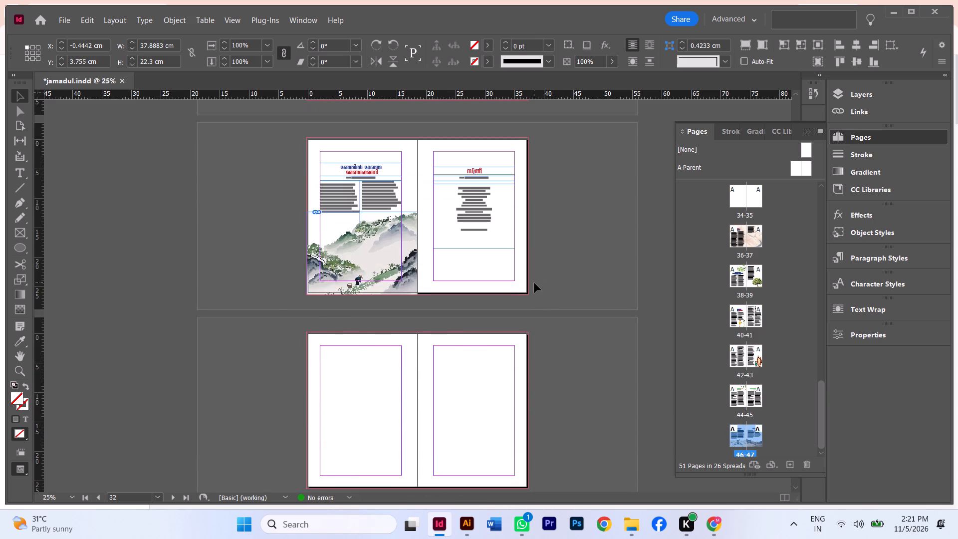
scroll(528, 268, "up", 15)
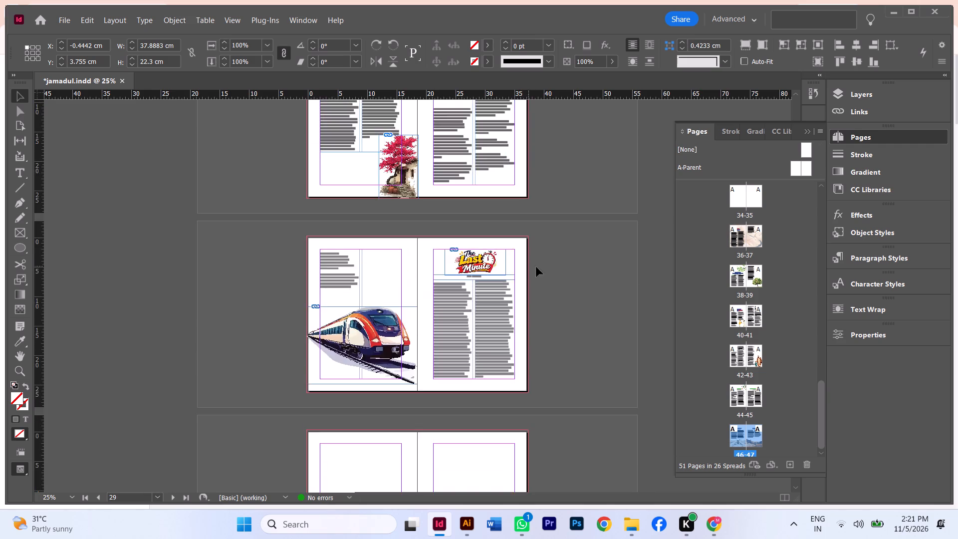
left_click(595, 237)
left_click_drag(587, 226, 421, 395)
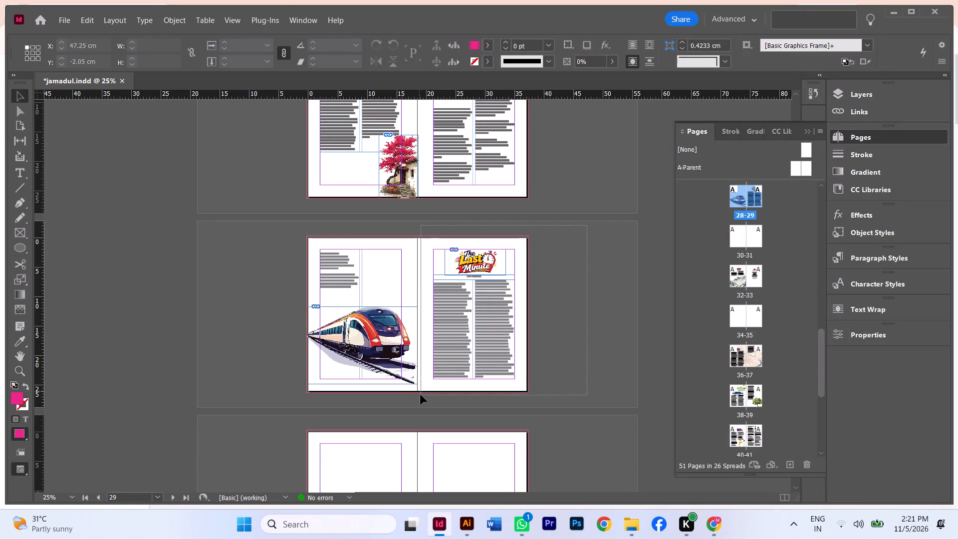
left_click_drag(421, 395, 425, 398)
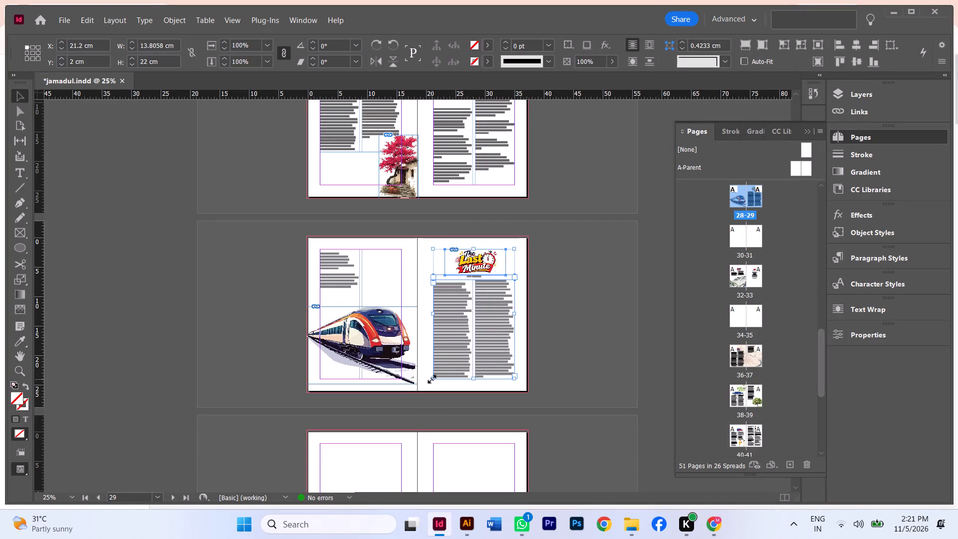
key("ctrl+shift+g")
key("ctrl+x")
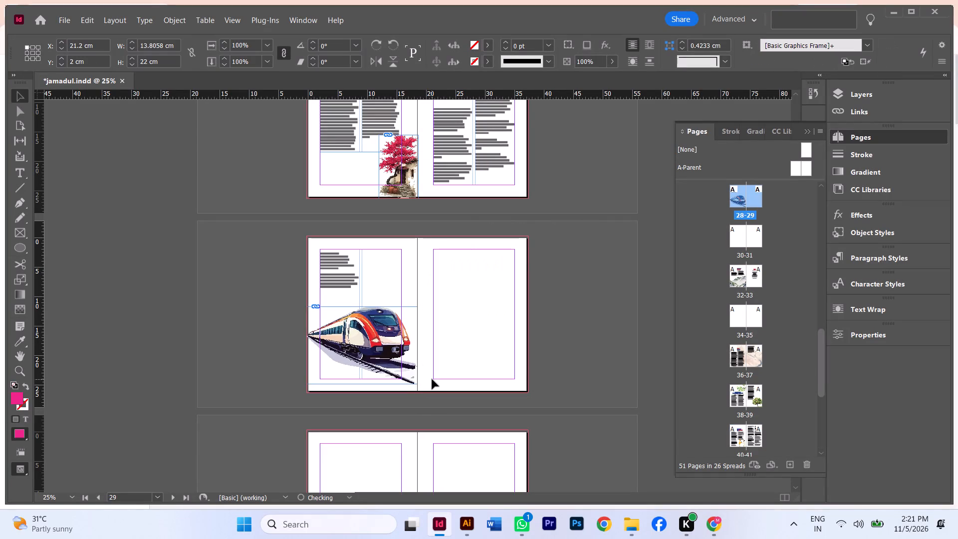
Paste the cut "The Last Minute" story onto the blank spread 48-49.
scroll(480, 324, "down", 20)
scroll(480, 324, "down", 8)
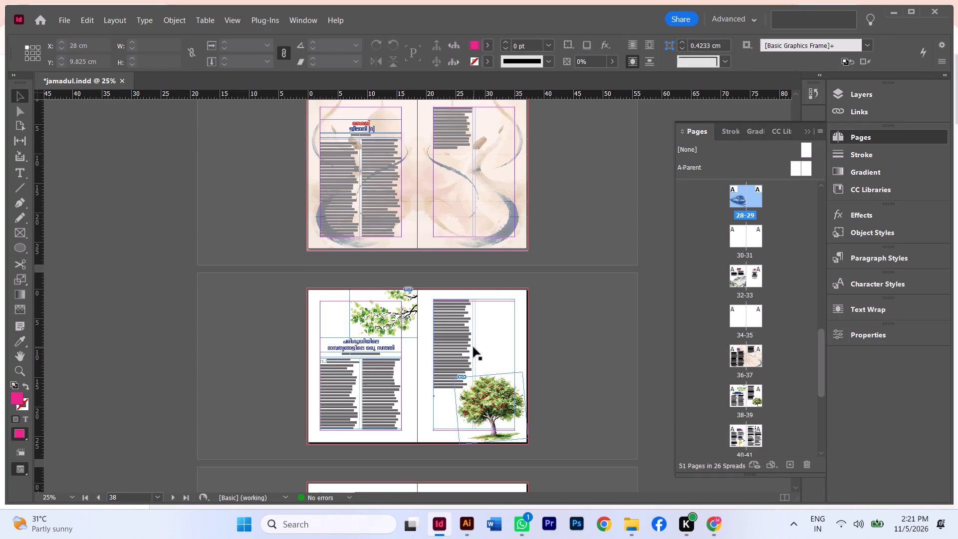
scroll(473, 351, "down", 19)
scroll(471, 360, "down", 12)
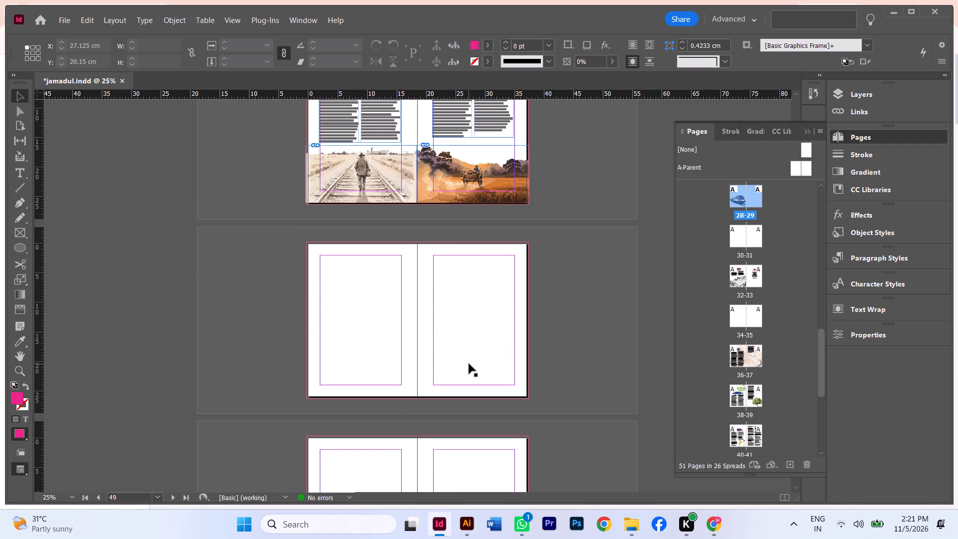
left_click(350, 342)
key("ctrl+v")
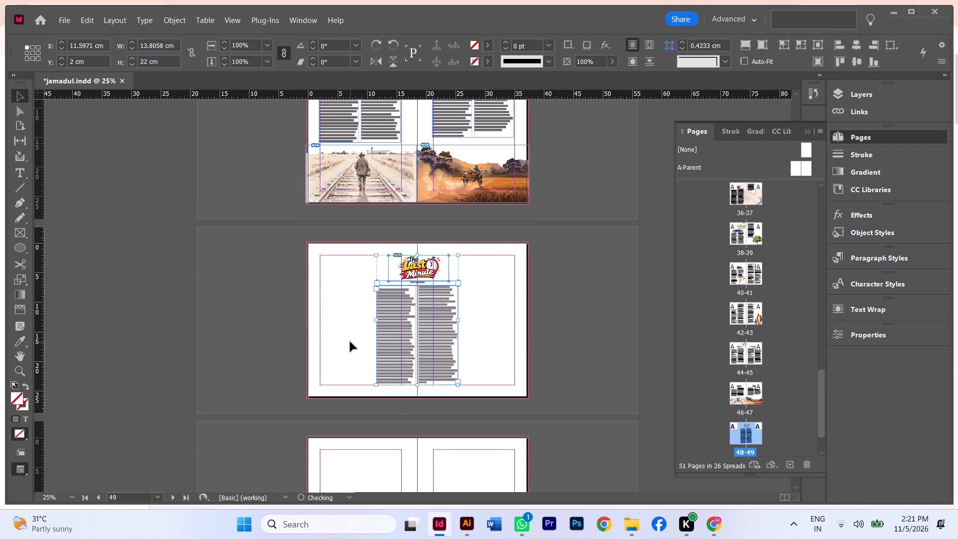
Align "The Last Minute" story with page 48's margins at X about 1.99 cm and Y 2 cm.
scroll(405, 367, "up", 3, "alt")
left_click_drag(455, 362, 447, 372)
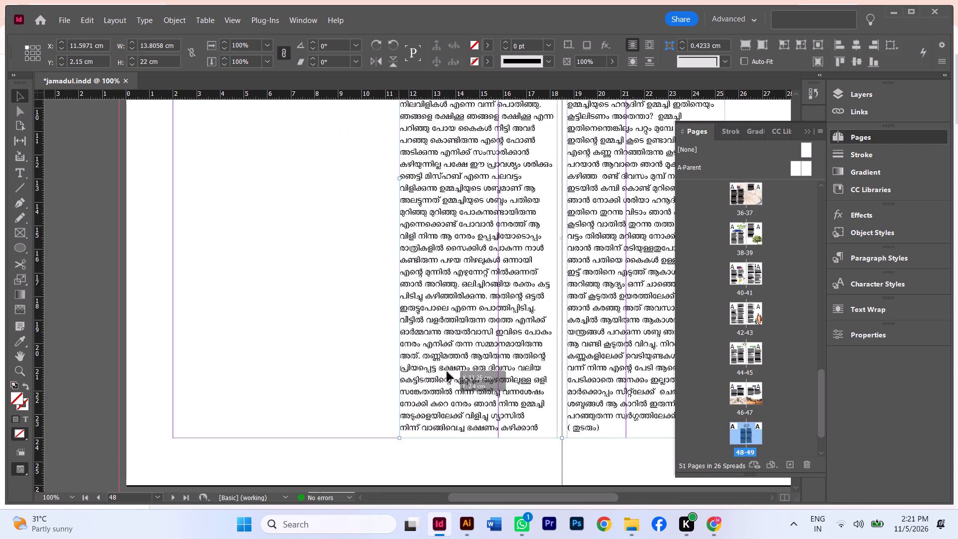
left_click_drag(447, 372, 203, 412)
left_click_drag(224, 430, 256, 408)
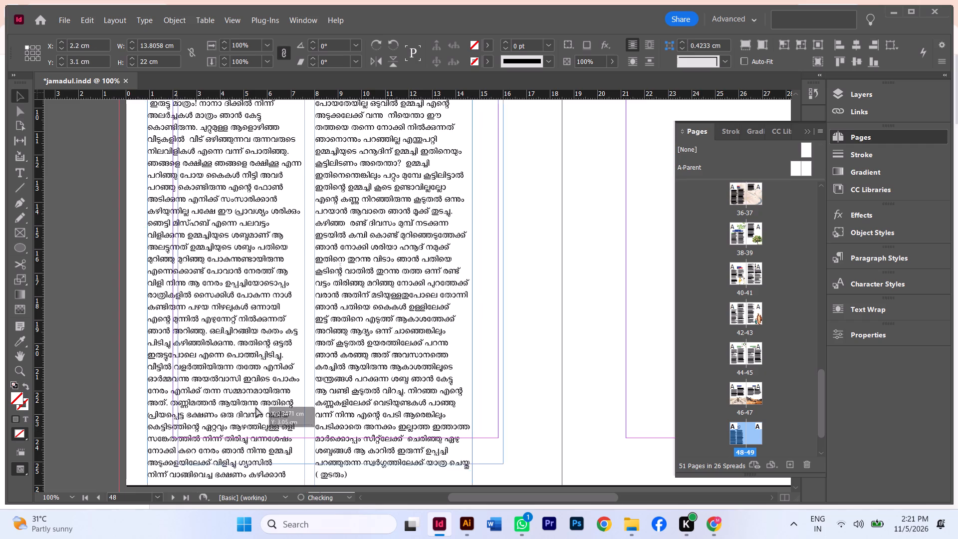
left_click_drag(256, 408, 257, 404)
left_click_drag(251, 420, 253, 407)
left_click(253, 408)
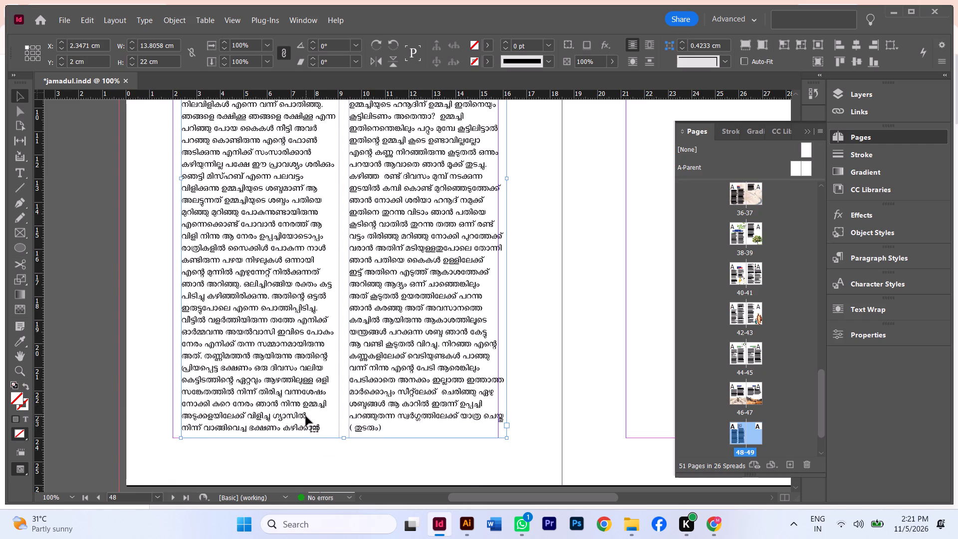
key("Left")
key("Left")
key("Left")
key("Left")
key("Left")
key("Left")
key("Left")
key("Left")
key("Left")
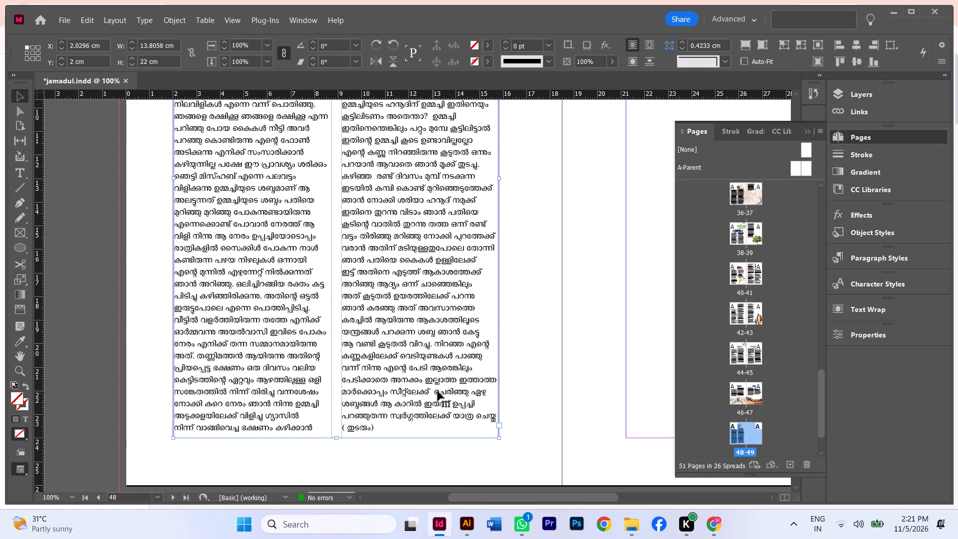
key("Left")
scroll(536, 370, "up", 7)
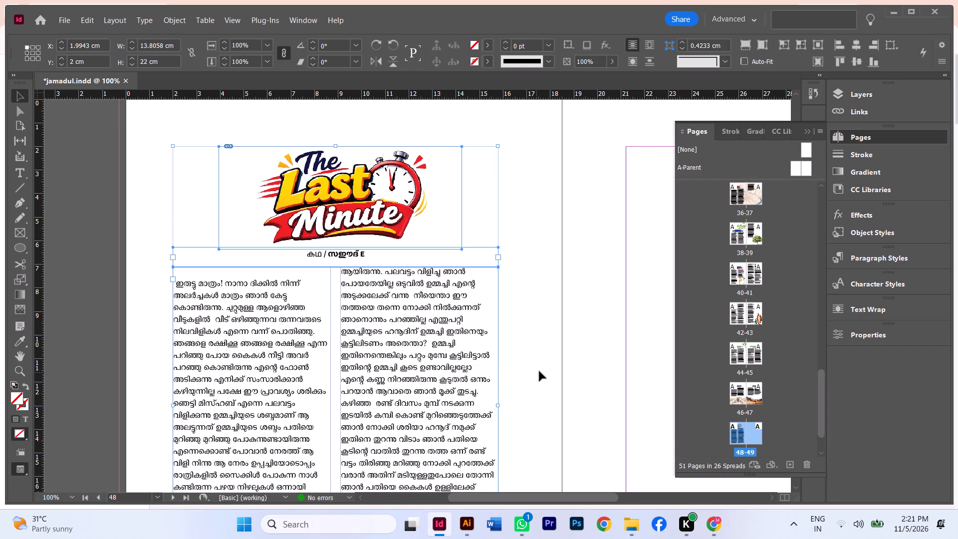
left_click(546, 367)
Move the cart illustration on page 47 right to X about 18.52 cm and scale it to about 18.78 × 9.62 cm.
scroll(536, 375, "down", 16)
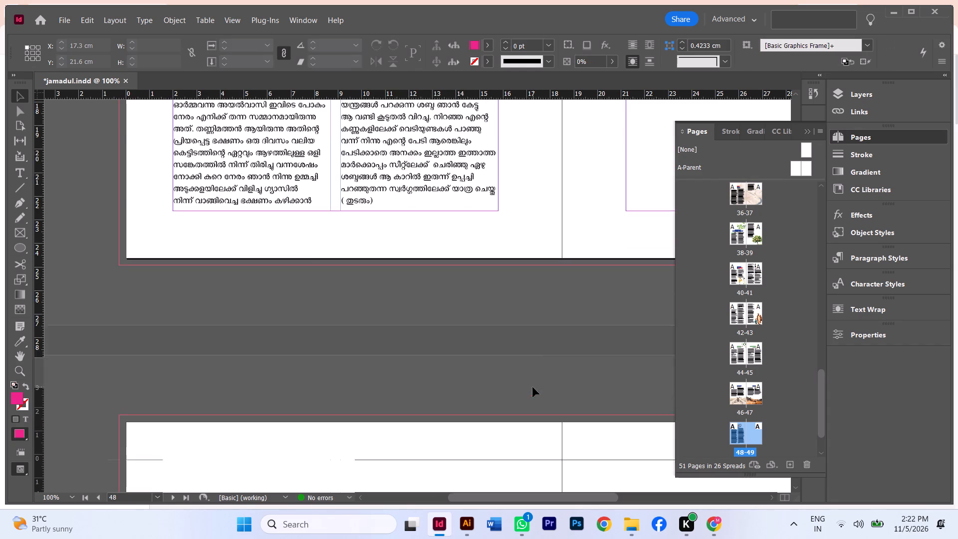
scroll(533, 387, "down", 2)
scroll(533, 387, "up", 19)
scroll(538, 386, "up", 6)
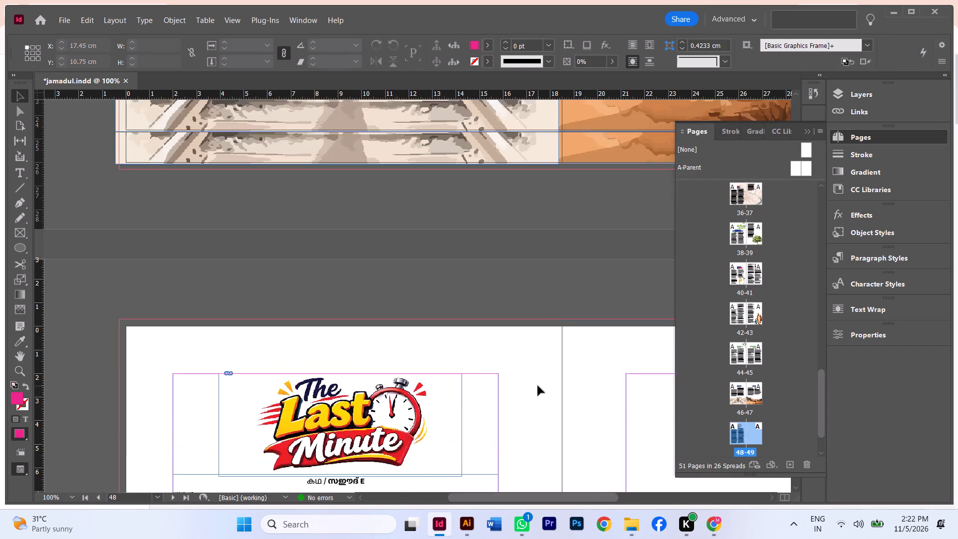
scroll(539, 385, "up", 6)
scroll(532, 387, "down", 3, "ctrl")
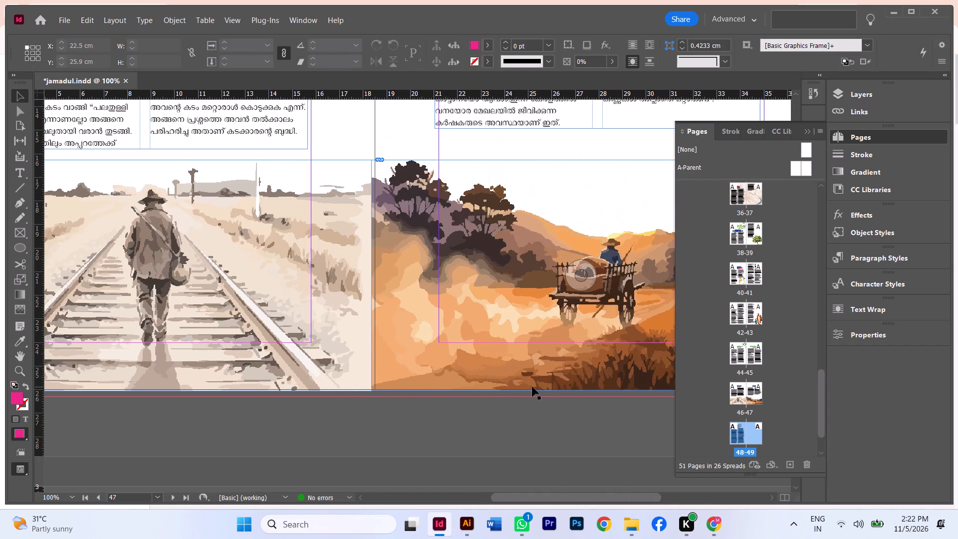
scroll(532, 388, "down", 4, "ctrl")
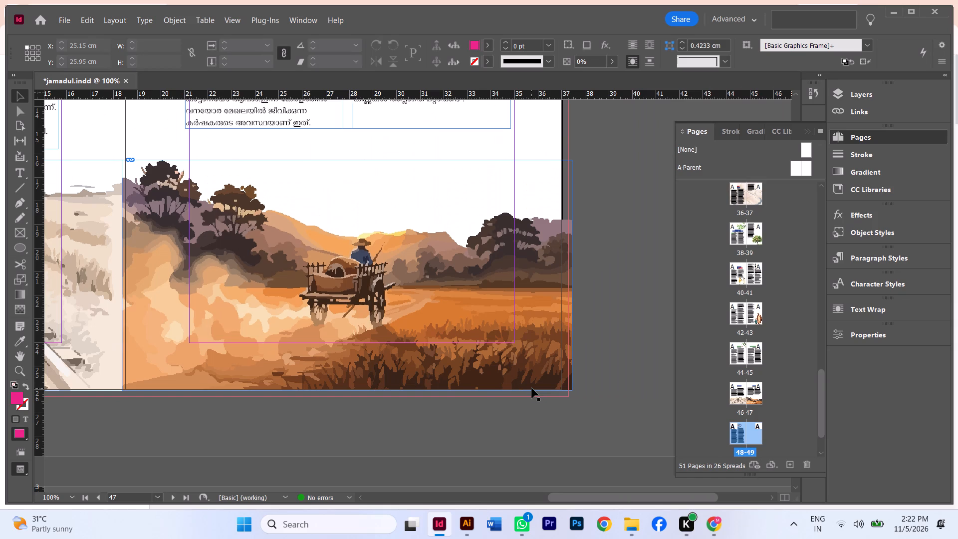
left_click(539, 382)
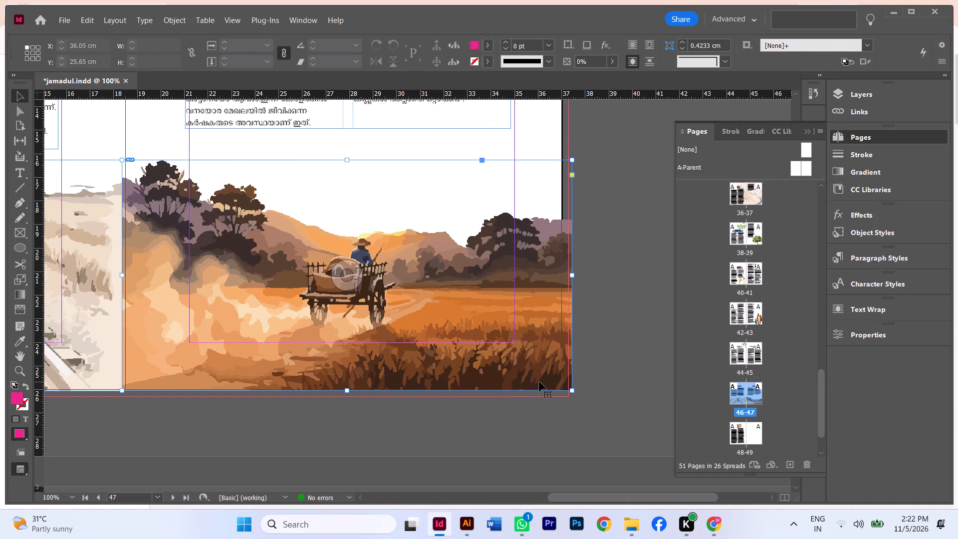
key("Right")
key("Right")
key("Right")
key("Right")
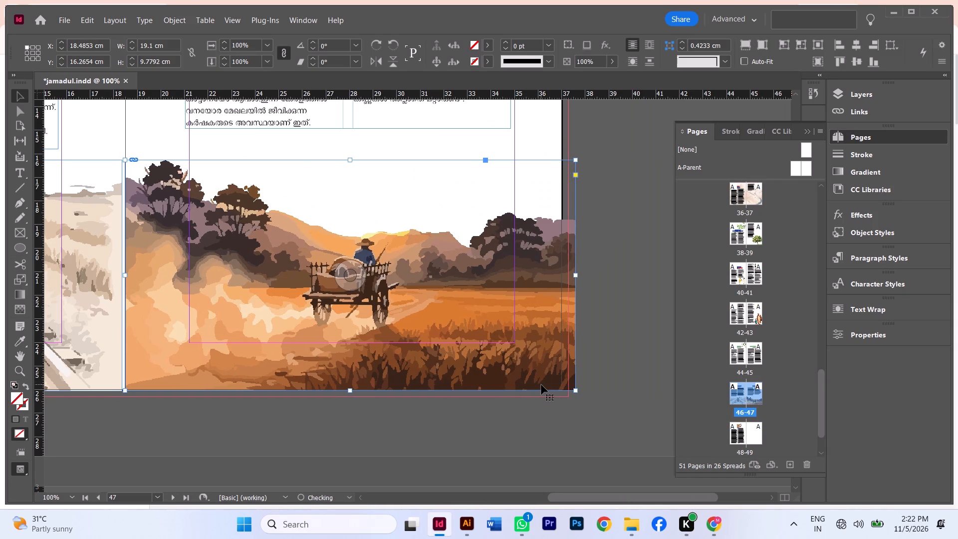
key("Right")
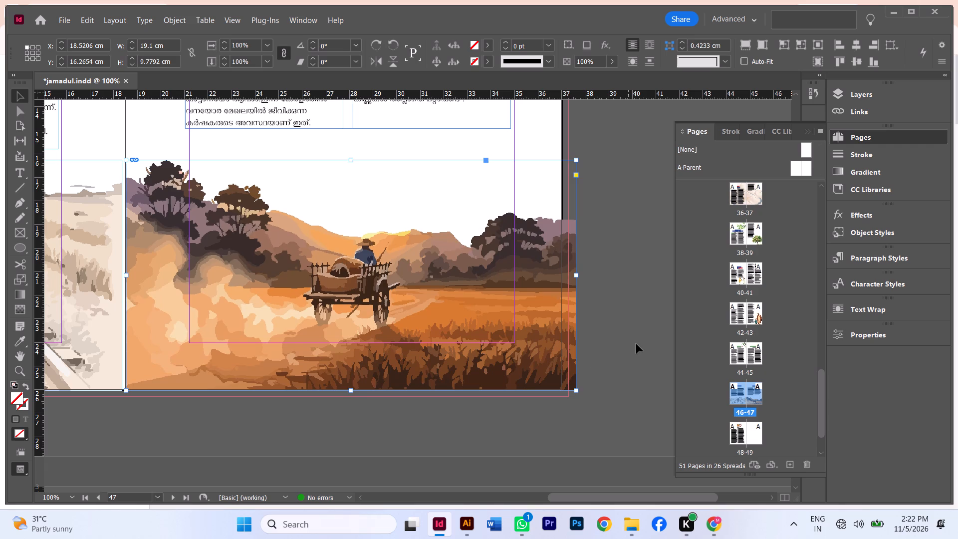
left_click(640, 342)
left_click(555, 365)
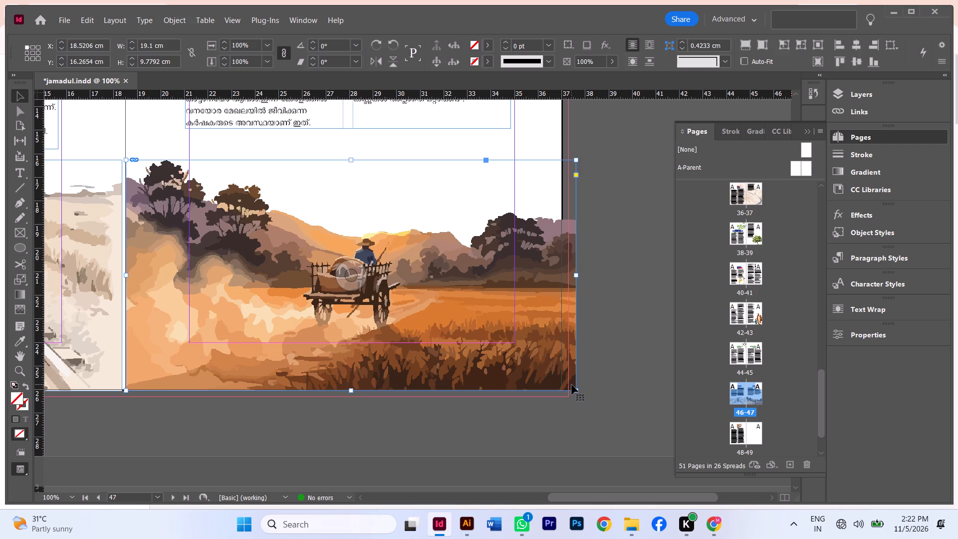
left_click_drag(576, 389, 567, 380, "ctrl+shift")
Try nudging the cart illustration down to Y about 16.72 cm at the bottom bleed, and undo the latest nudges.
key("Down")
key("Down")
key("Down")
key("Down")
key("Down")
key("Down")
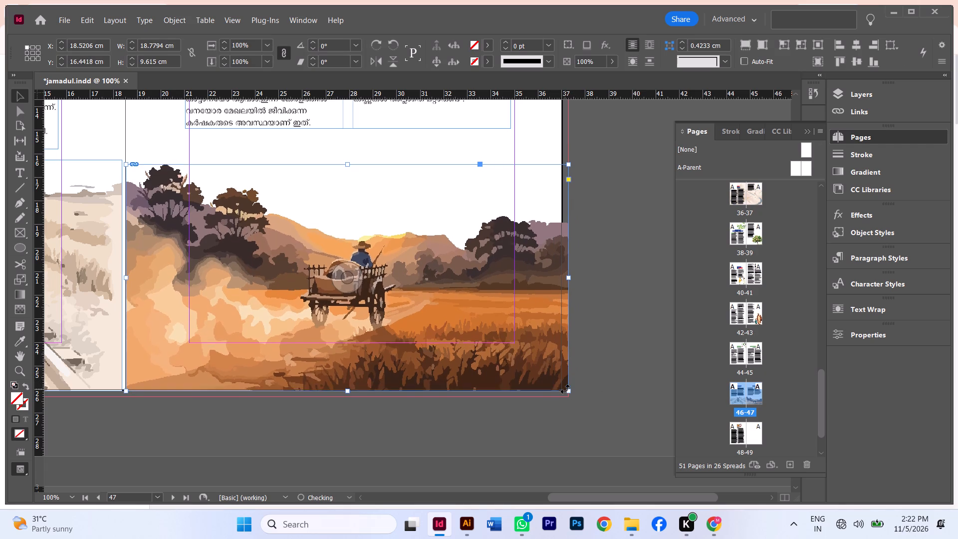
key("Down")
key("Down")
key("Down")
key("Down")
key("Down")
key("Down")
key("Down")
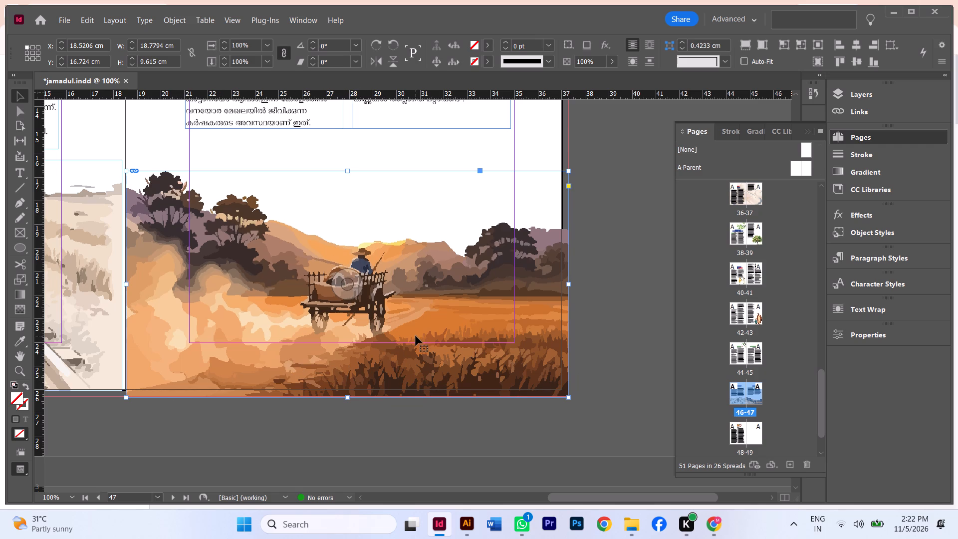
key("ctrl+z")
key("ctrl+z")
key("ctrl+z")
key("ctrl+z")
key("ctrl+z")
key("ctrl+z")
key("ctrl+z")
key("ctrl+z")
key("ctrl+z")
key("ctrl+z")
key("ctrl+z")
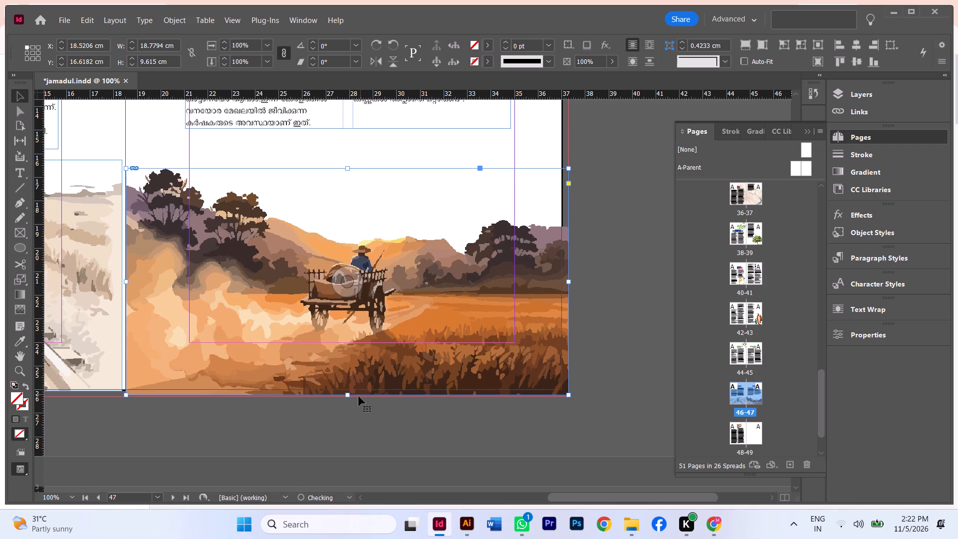
Adjust the cart illustration's frame height to about 9.69 cm and nudge it down to page 47's bottom bleed edge.
left_click_drag(348, 392, 348, 399)
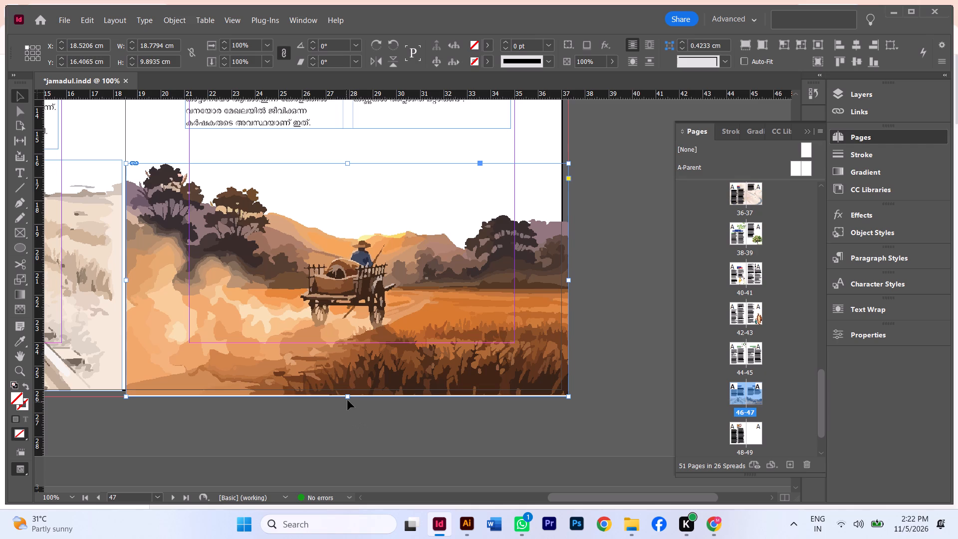
left_click(350, 397)
left_click(347, 396)
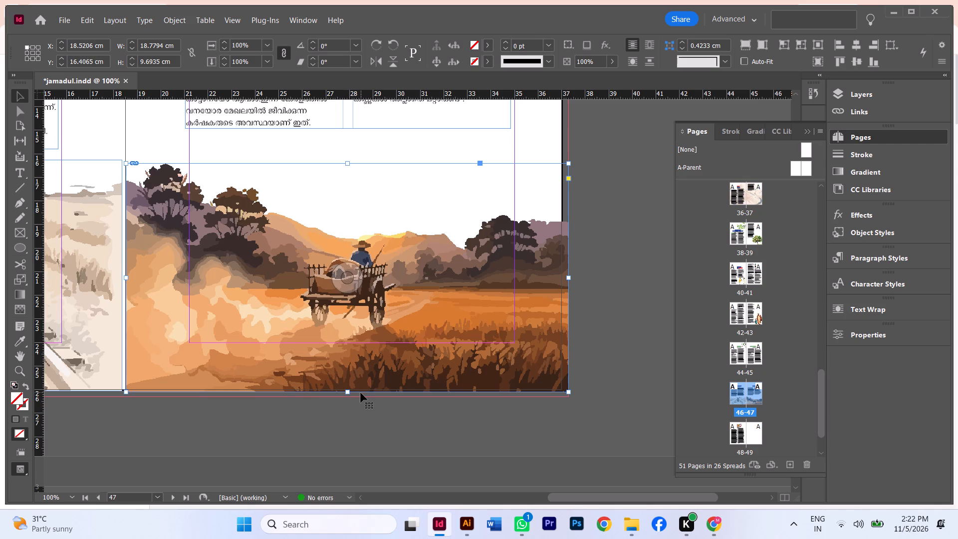
key("Down")
key("Down")
key("Down")
key("Down")
key("Down")
key("Down")
key("Down")
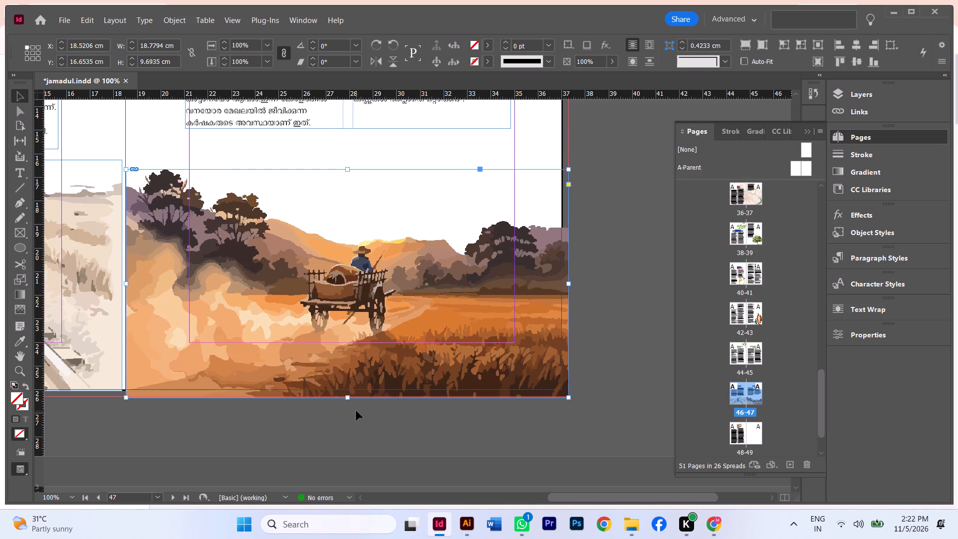
key("Up")
left_click(367, 415)
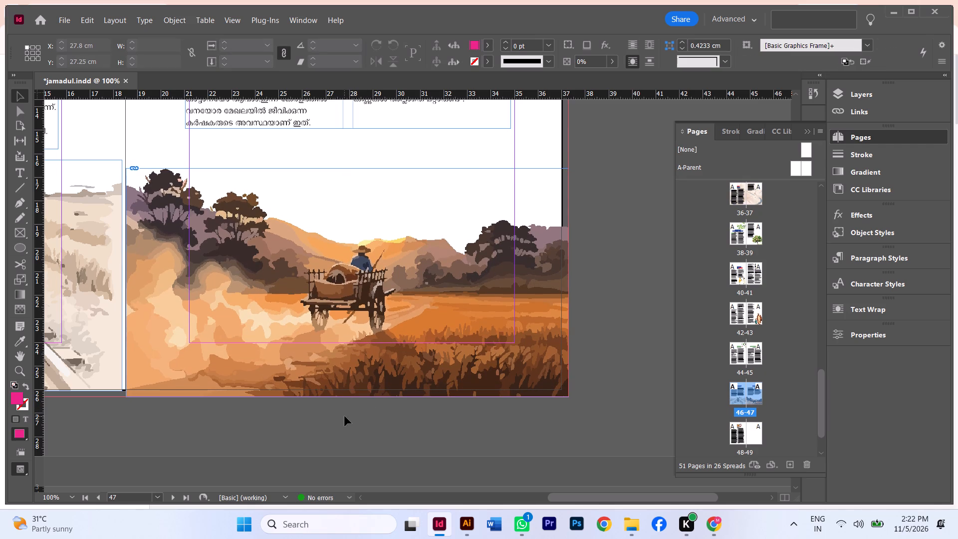
Scale the railway illustration on page 46 proportionally to about 18.99 × 9.9 cm.
left_click(106, 350)
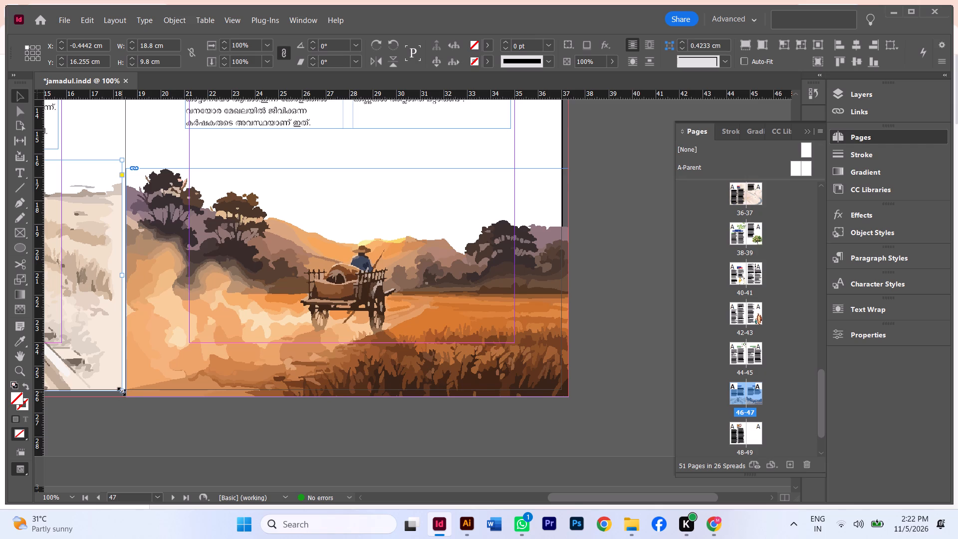
left_click(122, 392, "ctrl+shift")
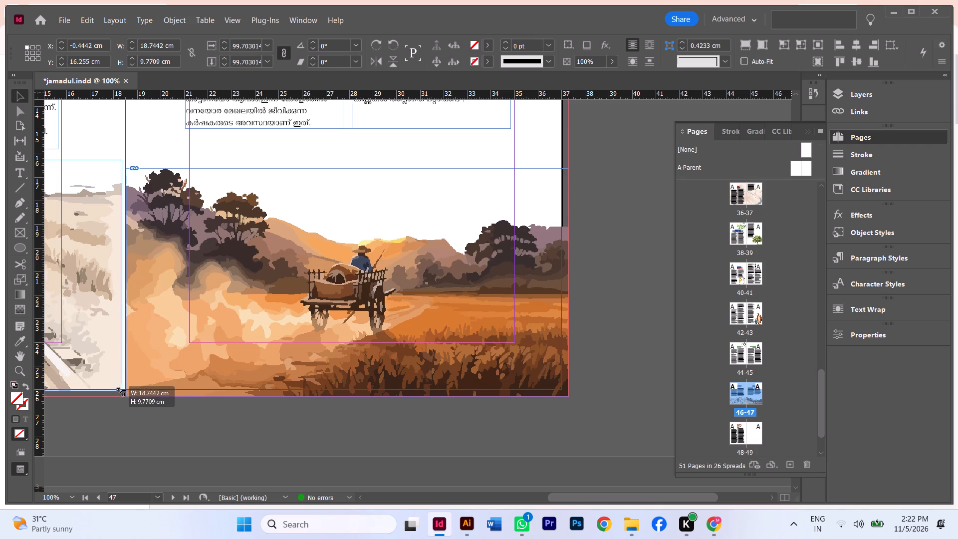
scroll(121, 412, "down", 5, "ctrl")
scroll(121, 412, "up", 13, "ctrl")
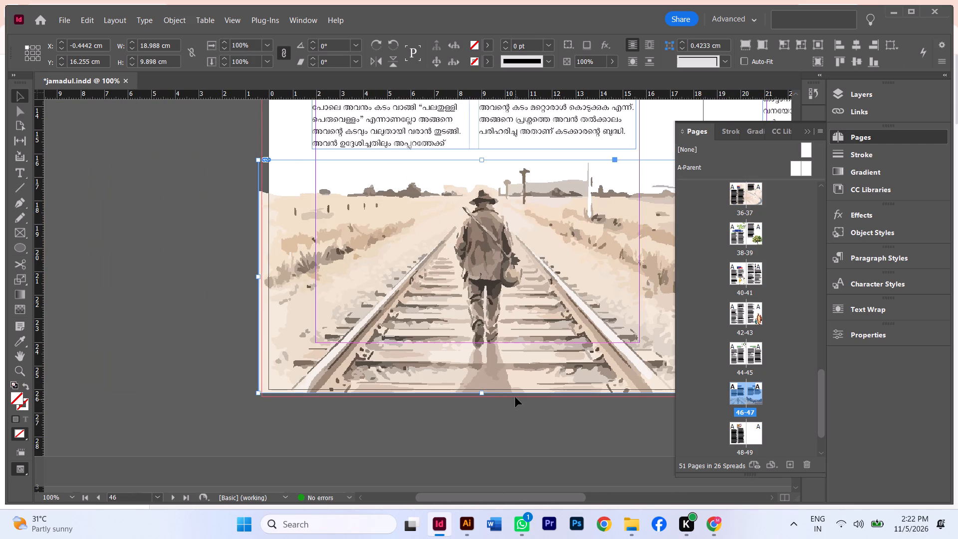
Extend the railway illustration's frame height to about 10.05 cm and nudge it down over page 46's bottom bleed edge.
left_click_drag(484, 392, 483, 398)
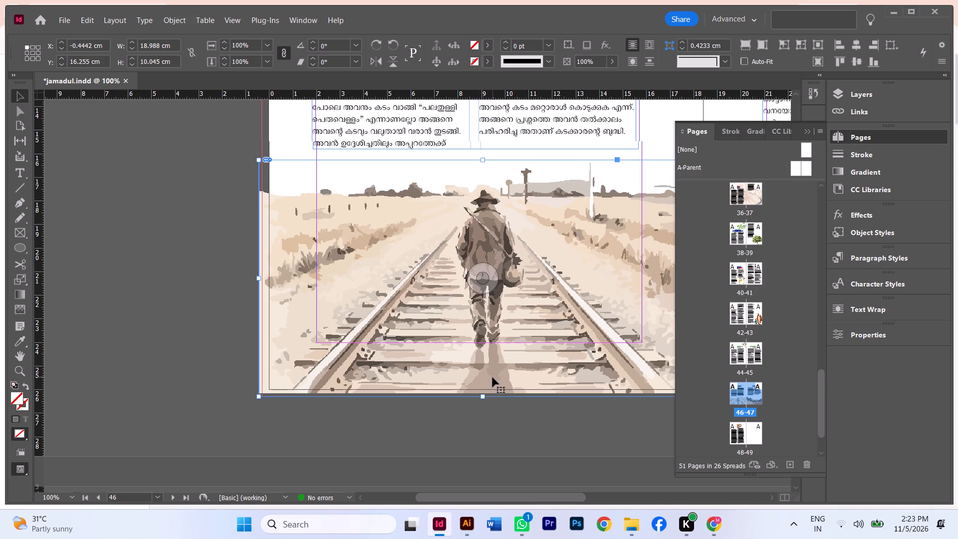
key("Down")
key("Down")
key("Down")
key("Down")
key("Down")
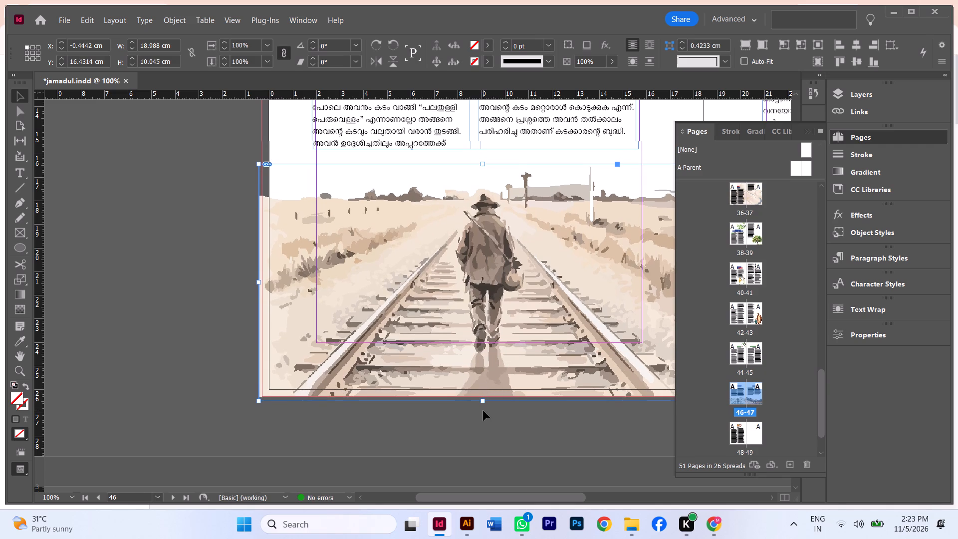
key("Up")
left_click(480, 418)
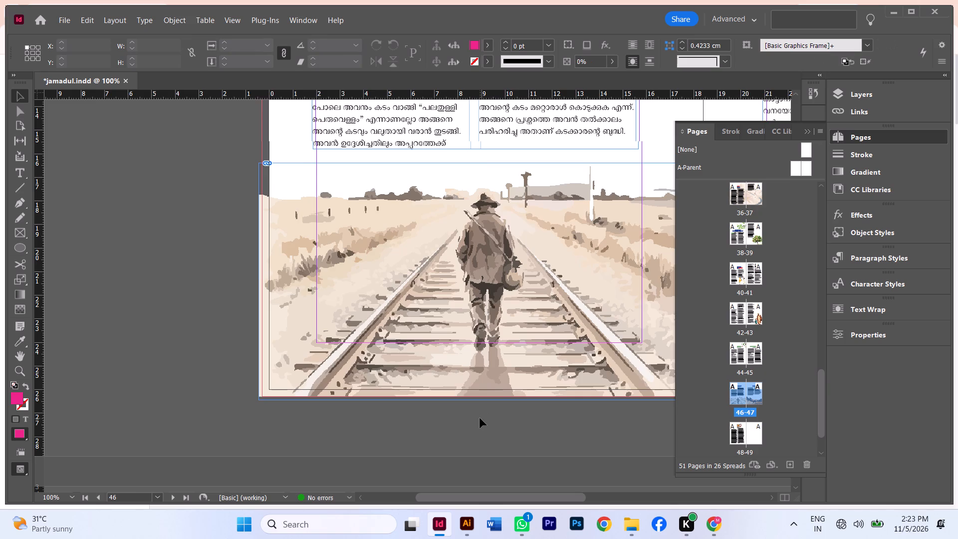
Move page 47's title, byline and story text together to the inner margin at X about 21.19 cm.
scroll(480, 418, "down", 4, "ctrl")
scroll(480, 418, "up", 12)
middle_click(480, 418)
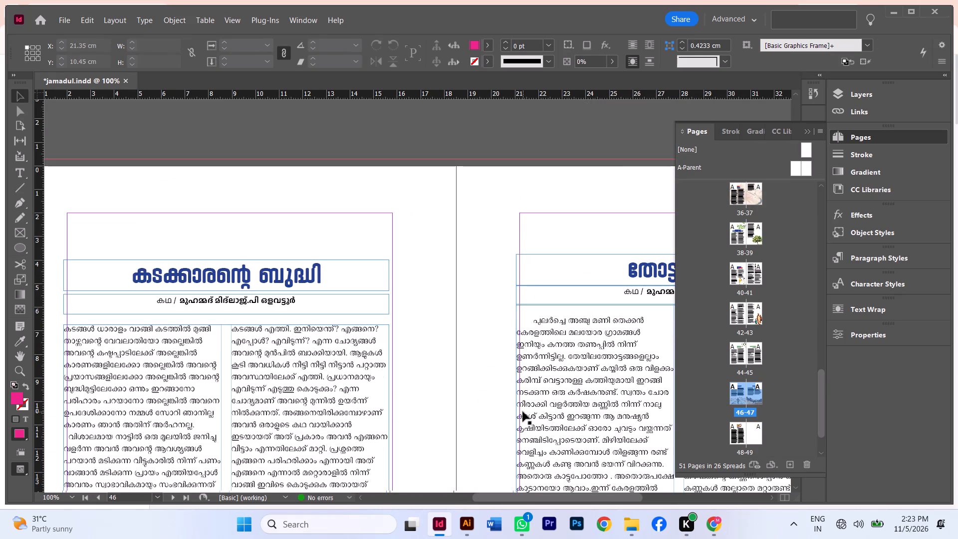
left_click(584, 395)
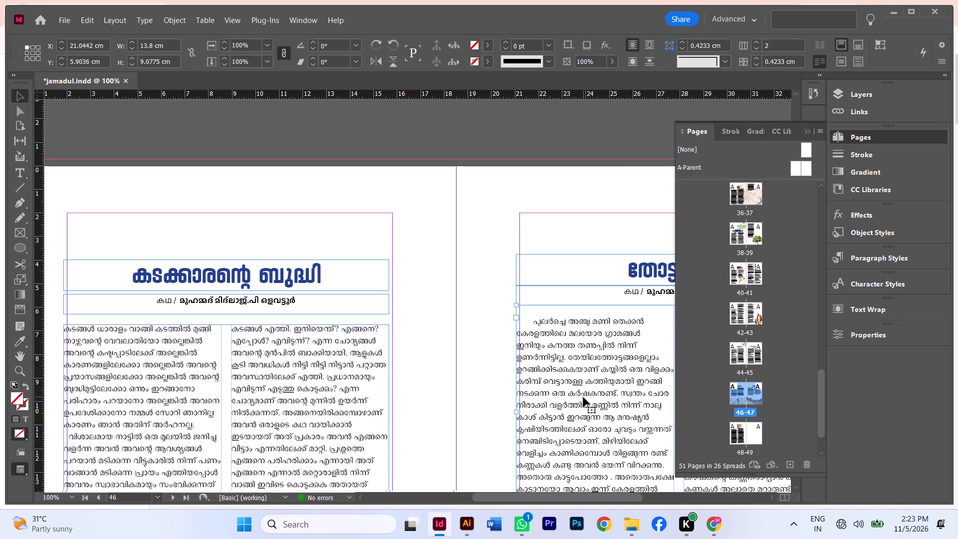
scroll(547, 358, "down", 3)
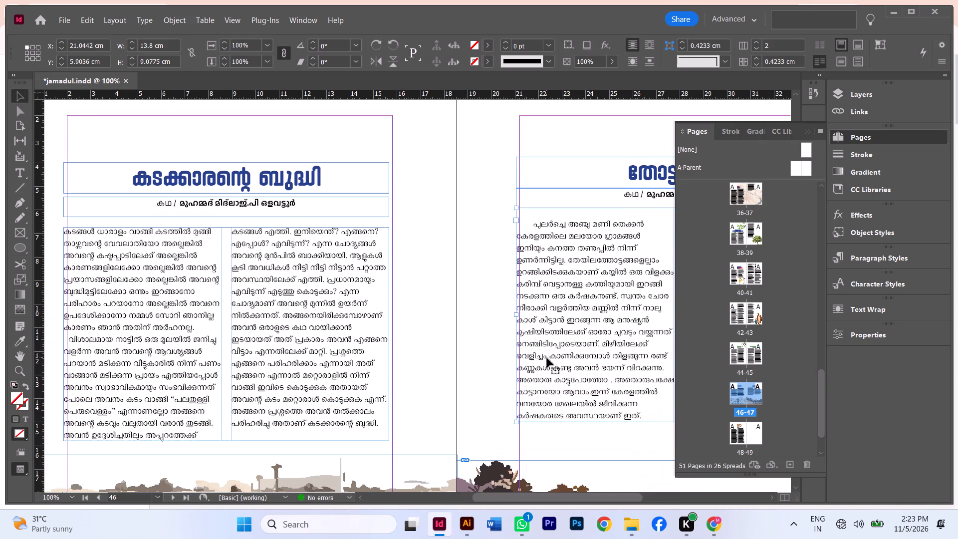
left_click(465, 357)
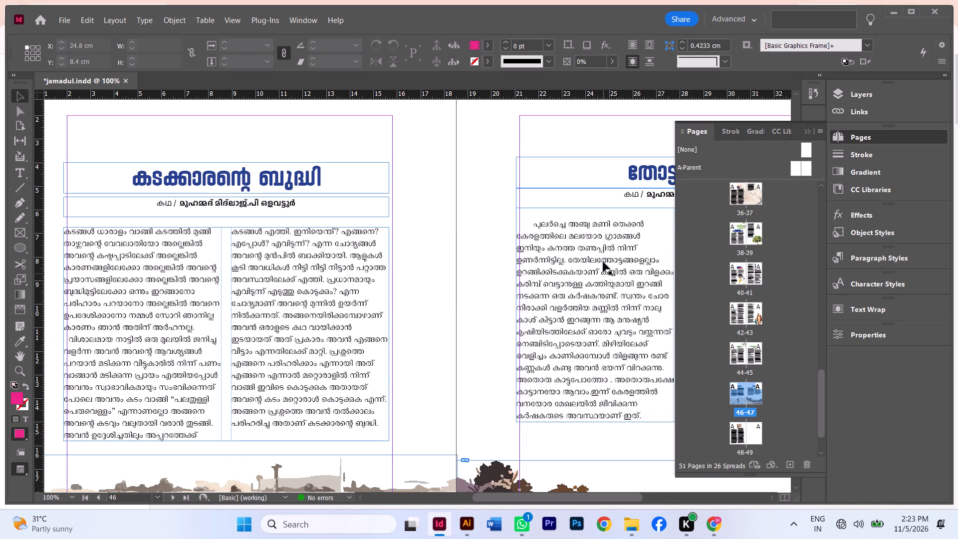
left_click(574, 169)
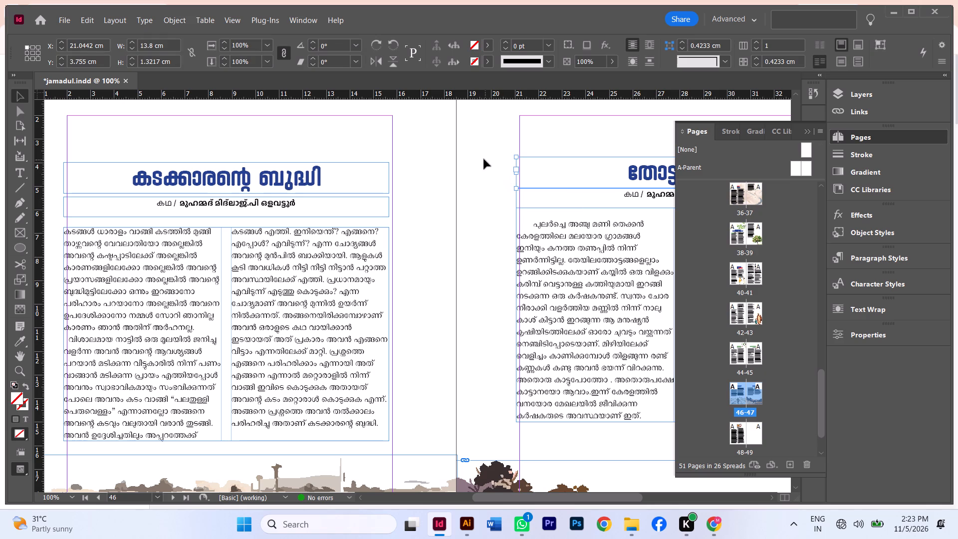
left_click_drag(483, 159, 554, 269)
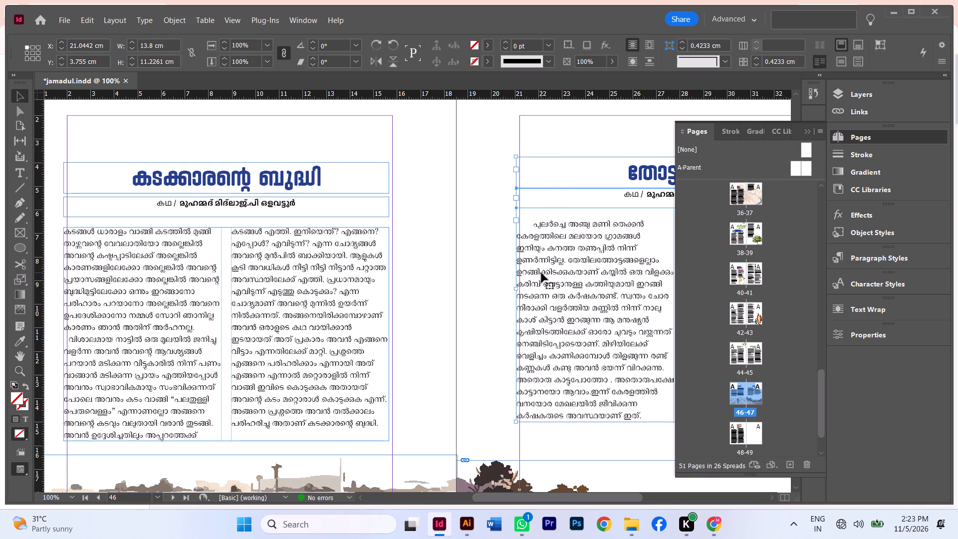
key("ctrl+shift+g")
key("Right")
key("Right")
key("Right")
key("Right")
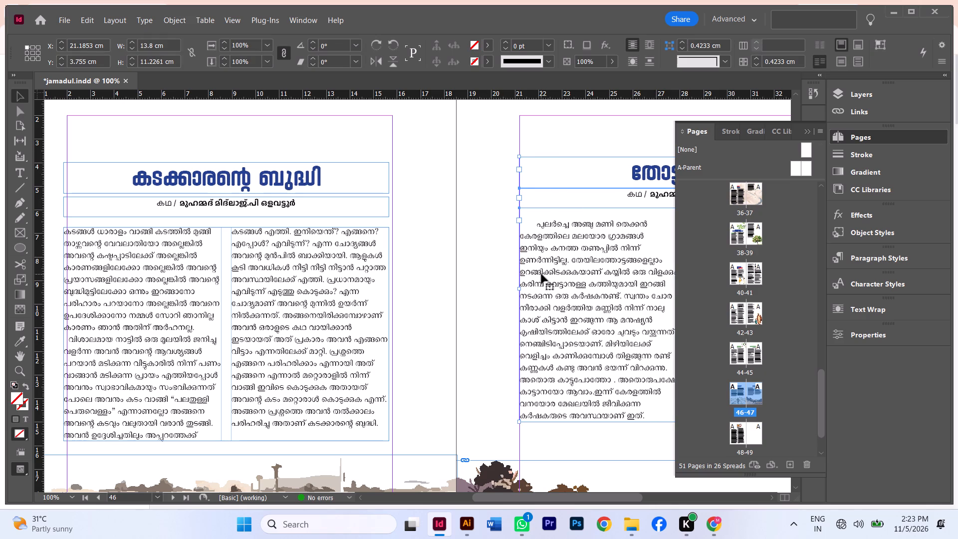
left_click(468, 306)
Move page 46's title, byline and story text together to the page margin at X about 1.99 cm.
scroll(468, 306, "down", 6)
scroll(466, 304, "up", 4)
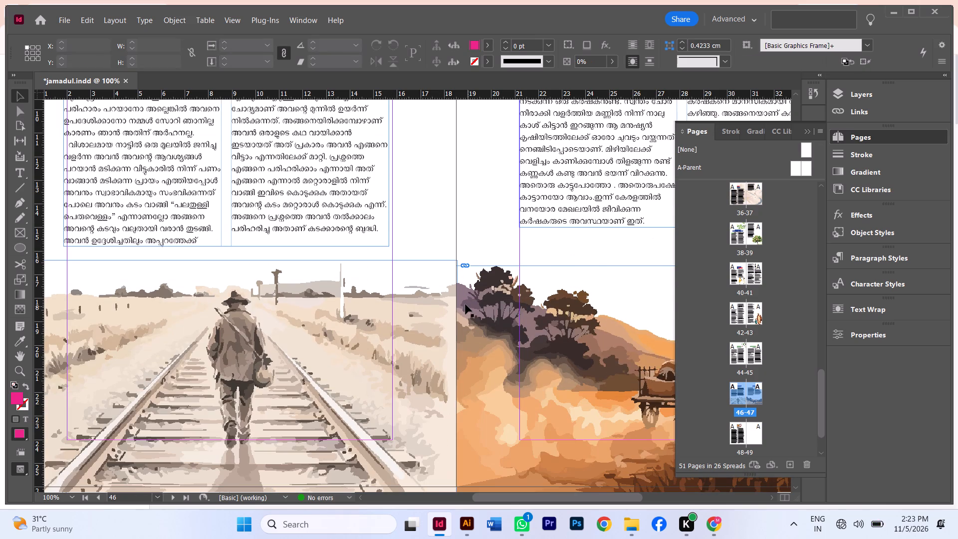
scroll(466, 304, "up", 7)
scroll(432, 327, "down", 3)
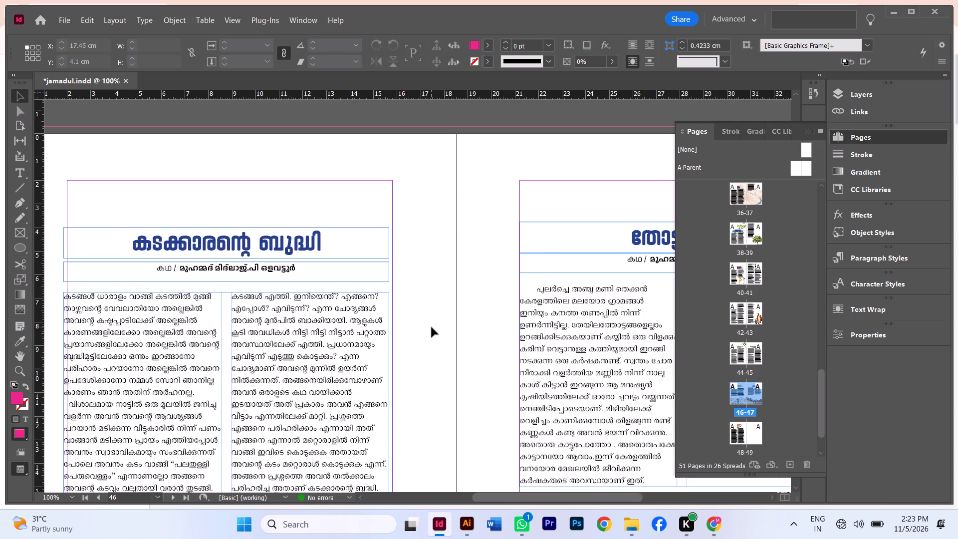
left_click_drag(427, 214, 353, 362)
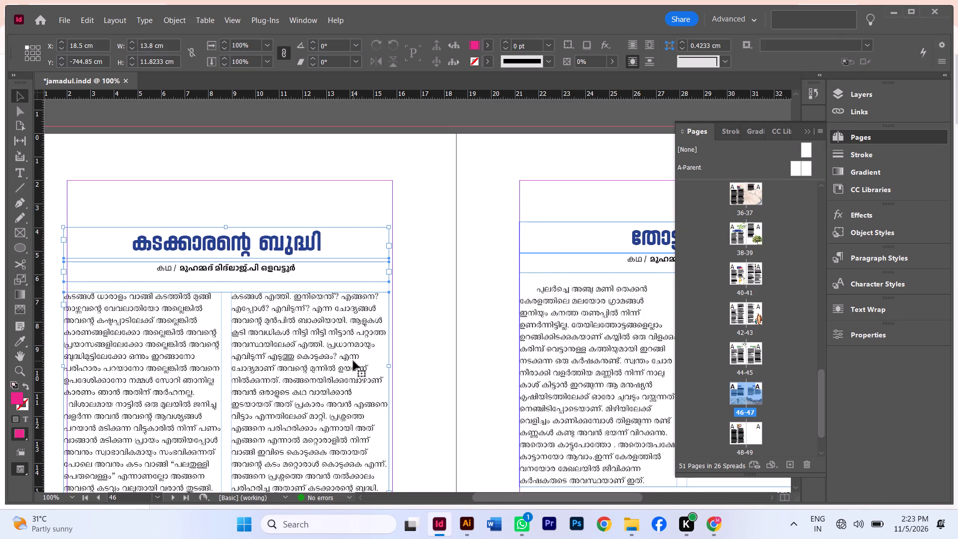
key("ctrl+shift+g")
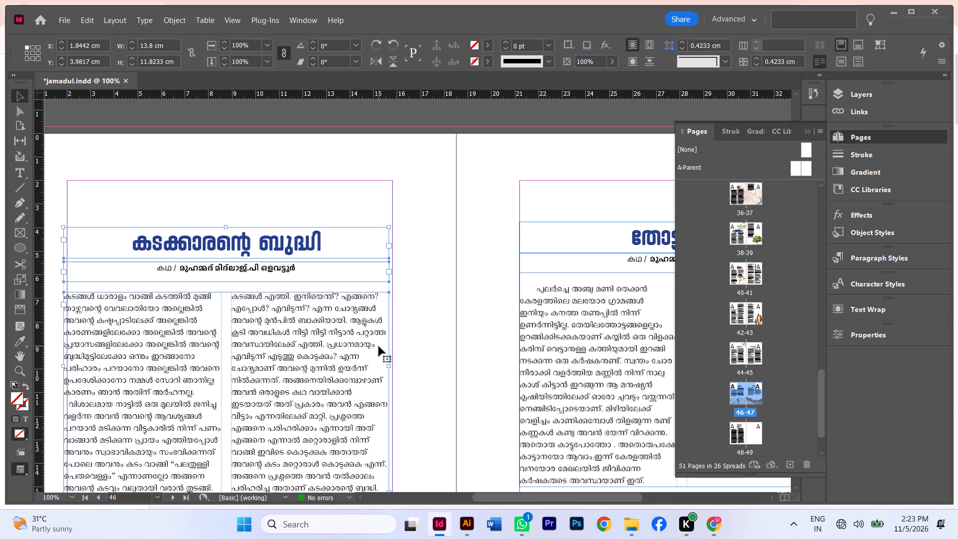
key("Right")
key("Right")
key("Right")
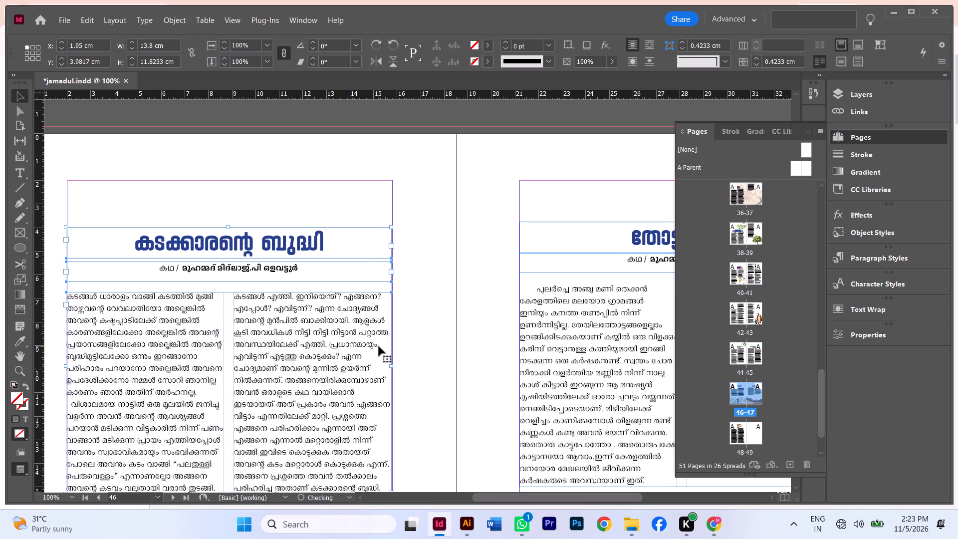
key("Right")
key("Right")
key("Left")
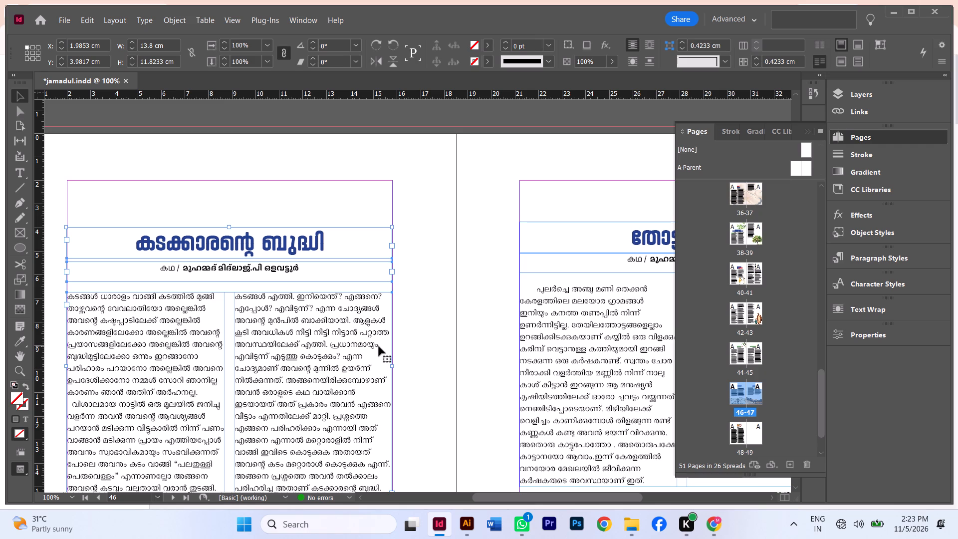
left_click(403, 336)
Review the layouts of the spreads from pages 44-45 through 48-49.
scroll(413, 330, "up", 4)
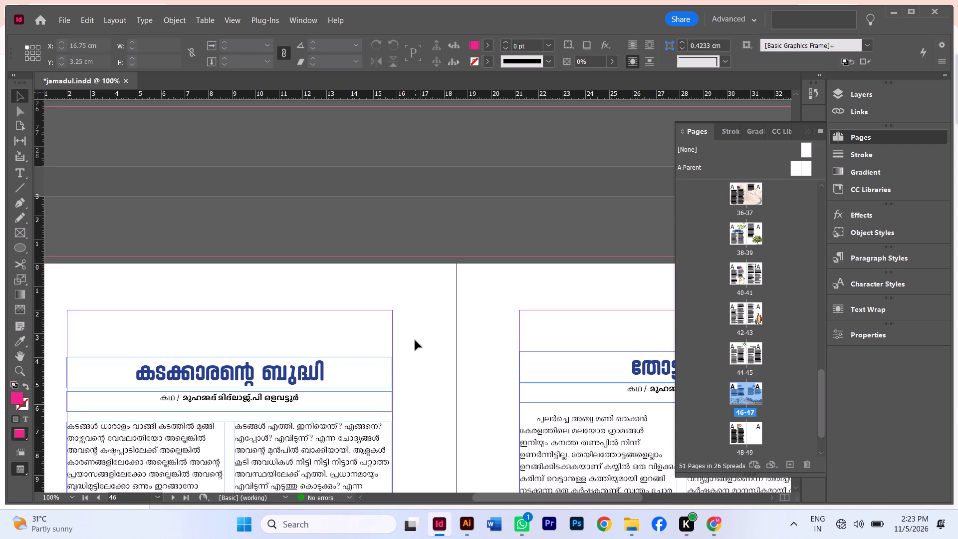
scroll(416, 341, "up", 18)
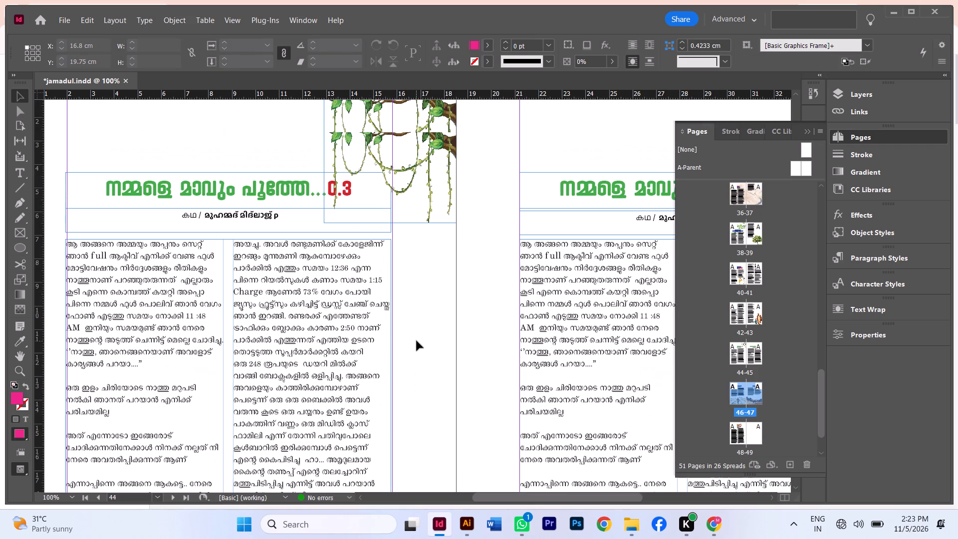
scroll(417, 341, "down", 3, "alt")
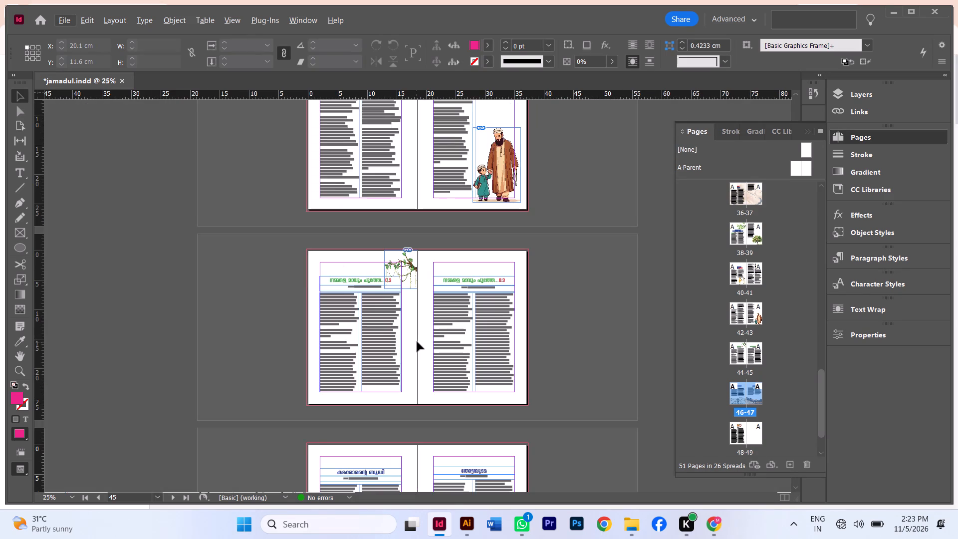
scroll(417, 342, "down", 13)
scroll(415, 352, "up", 2)
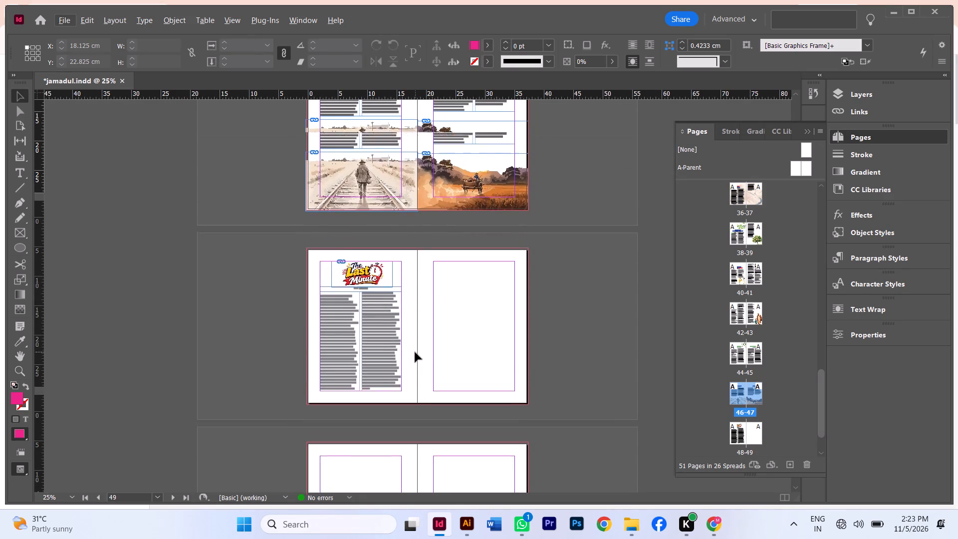
scroll(415, 352, "up", 4)
scroll(353, 433, "up", 3, "alt")
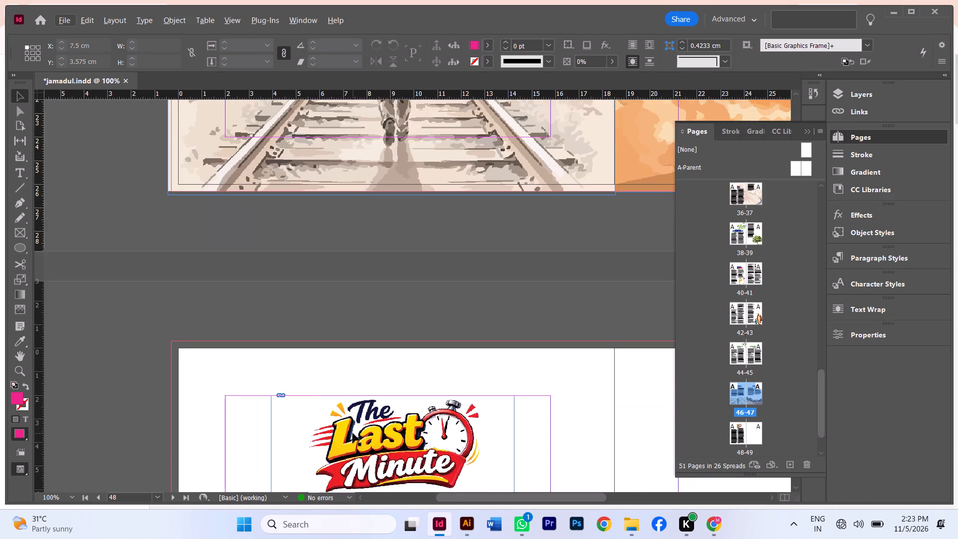
scroll(353, 433, "down", 5)
scroll(353, 433, "up", 19)
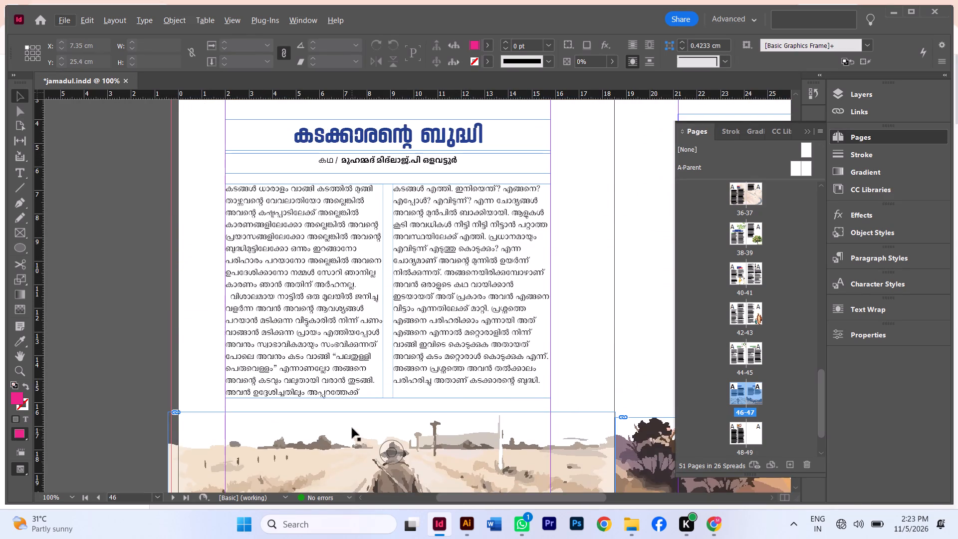
scroll(352, 426, "up", 8)
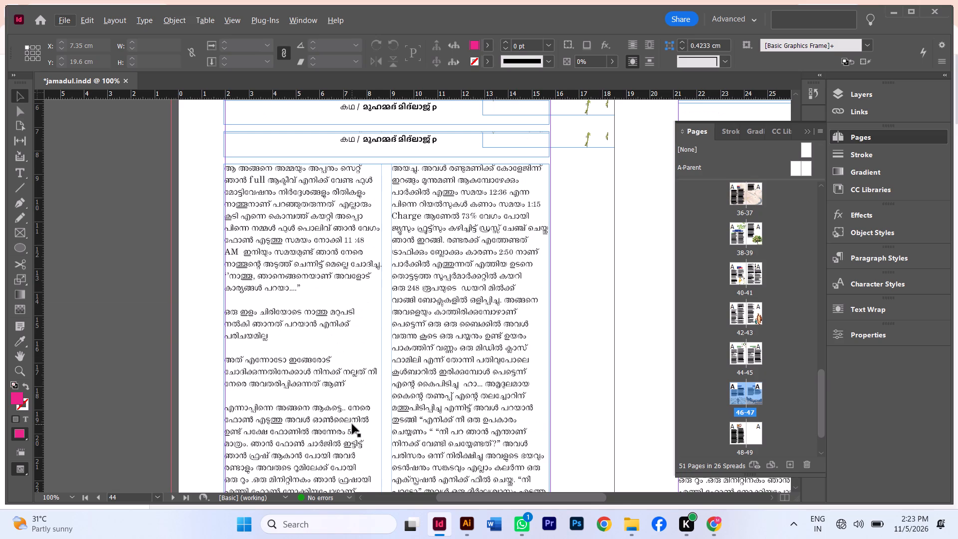
scroll(352, 424, "down", 2, "alt")
scroll(438, 410, "down", 4)
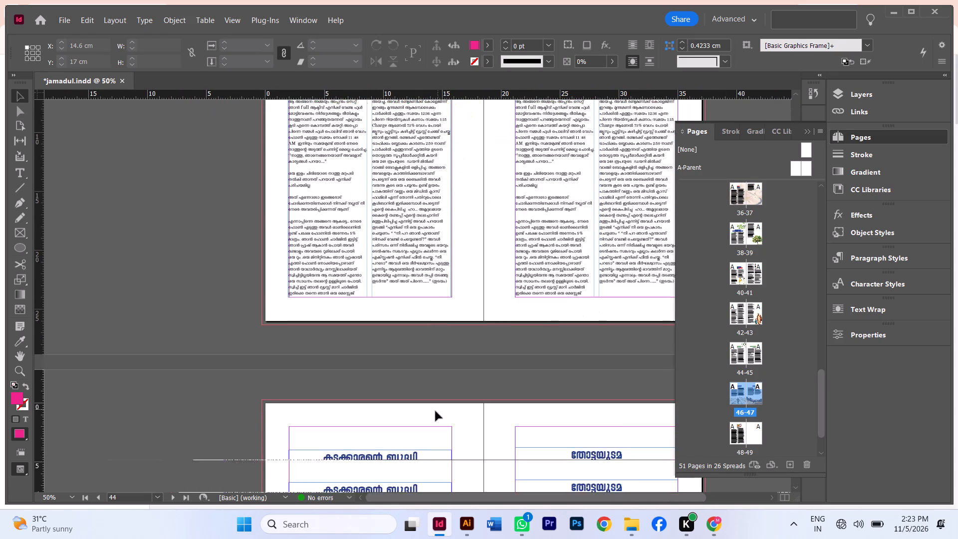
scroll(436, 411, "down", 7)
scroll(447, 414, "up", 8)
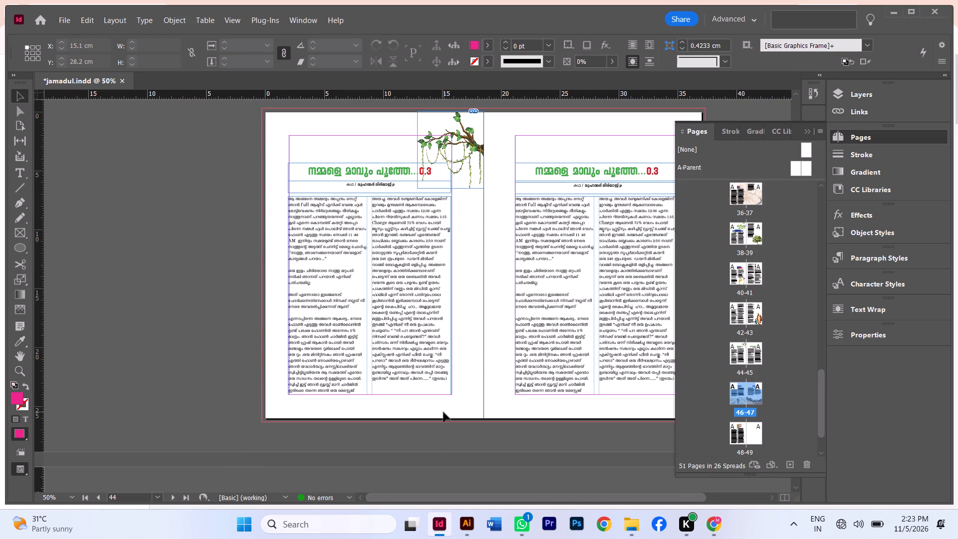
Delete the duplicate story on page 45, including its green title, byline and two-column text.
left_click(555, 366)
scroll(541, 377, "up", 5)
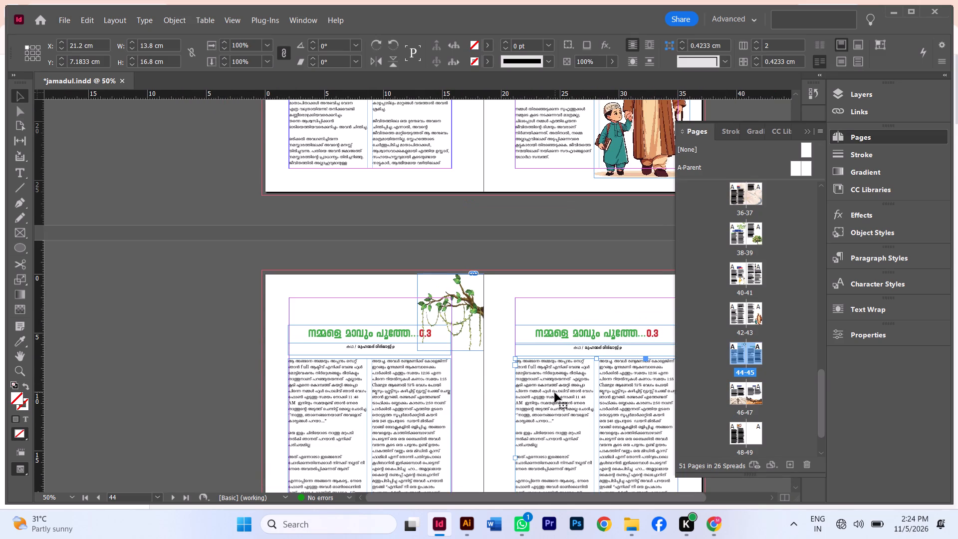
scroll(550, 407, "up", 5)
scroll(545, 412, "down", 4)
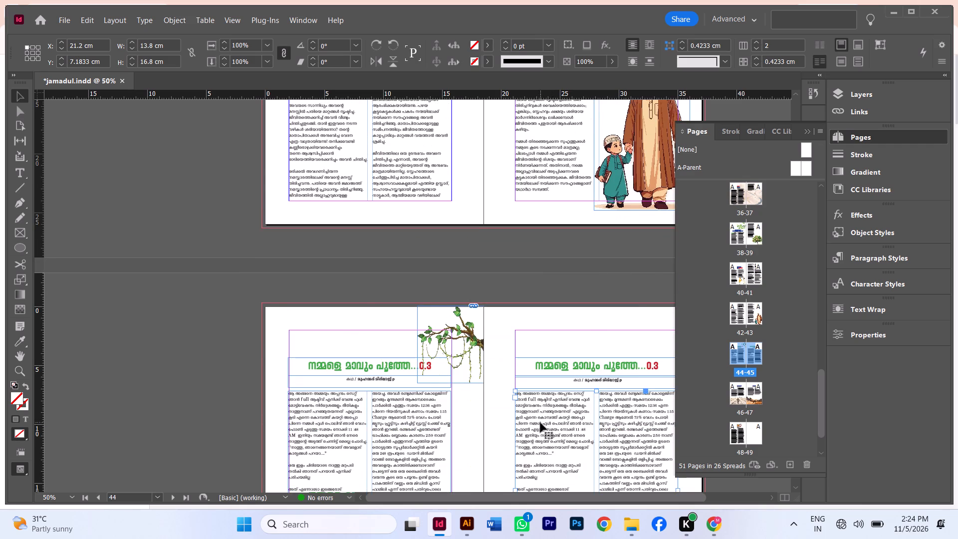
left_click_drag(631, 336, 595, 428)
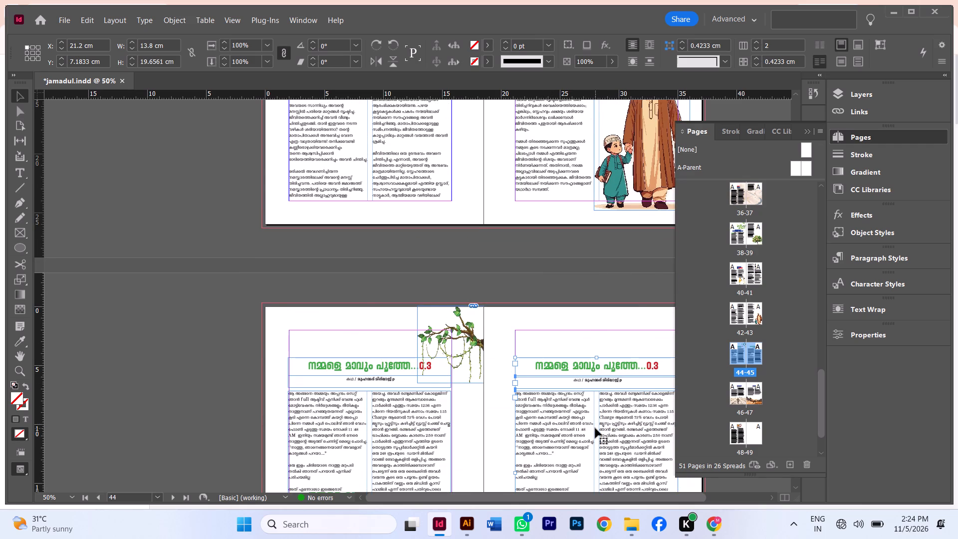
key("BackSpace")
Look back through the spreads from pages 44-45 to 24-25, checking page layouts and which story to relocate.
scroll(587, 408, "up", 6)
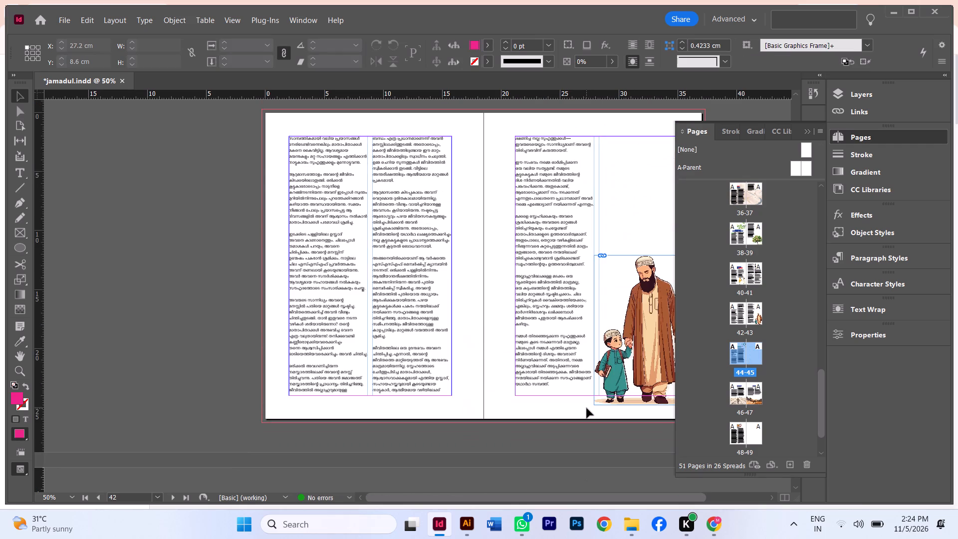
scroll(587, 408, "up", 11)
scroll(571, 416, "down", 4)
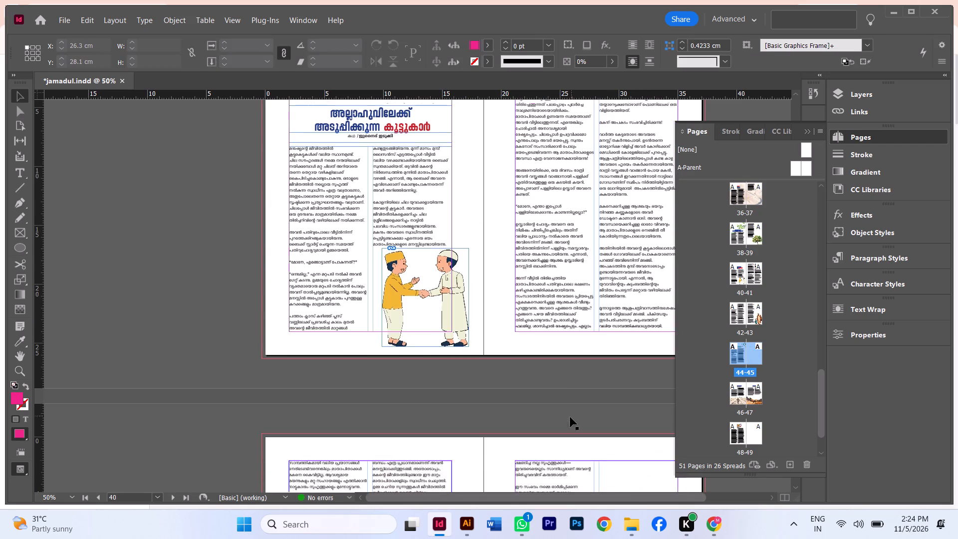
scroll(570, 417, "down", 2)
scroll(570, 417, "up", 17)
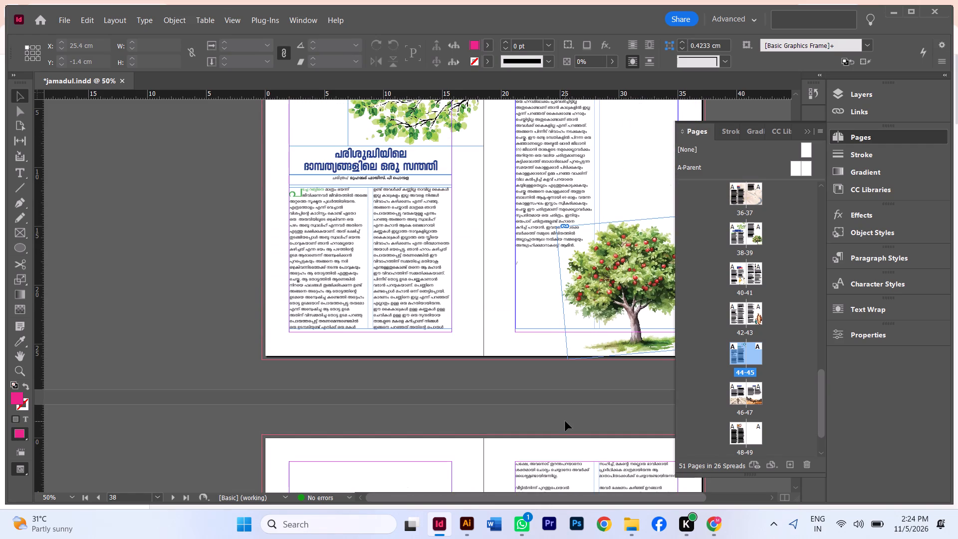
scroll(565, 421, "up", 6)
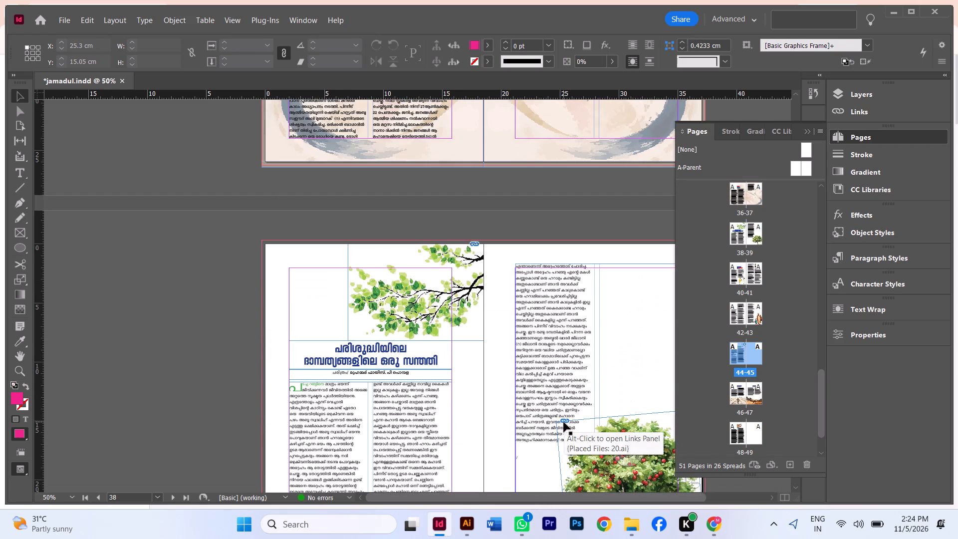
scroll(570, 412, "up", 18)
scroll(564, 415, "up", 13)
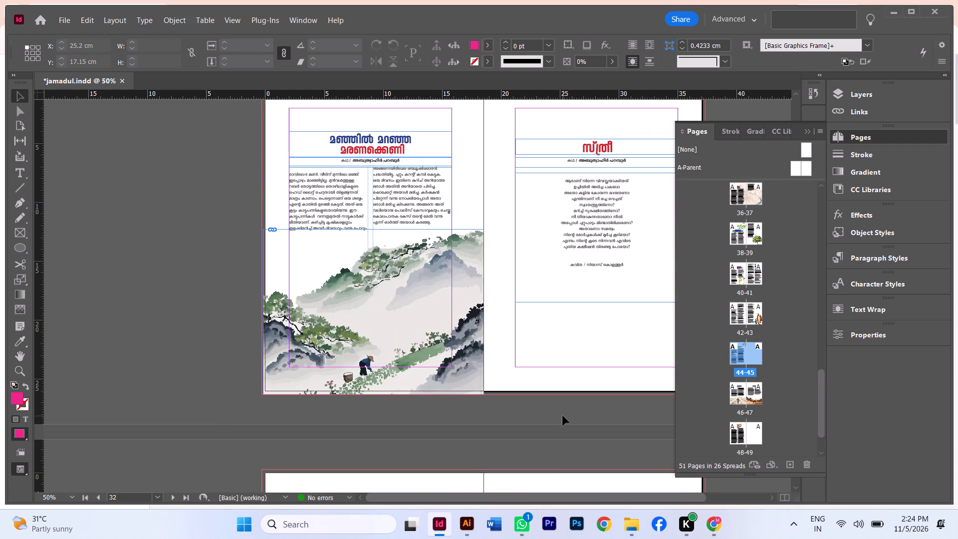
scroll(563, 416, "up", 3)
scroll(502, 387, "up", 6)
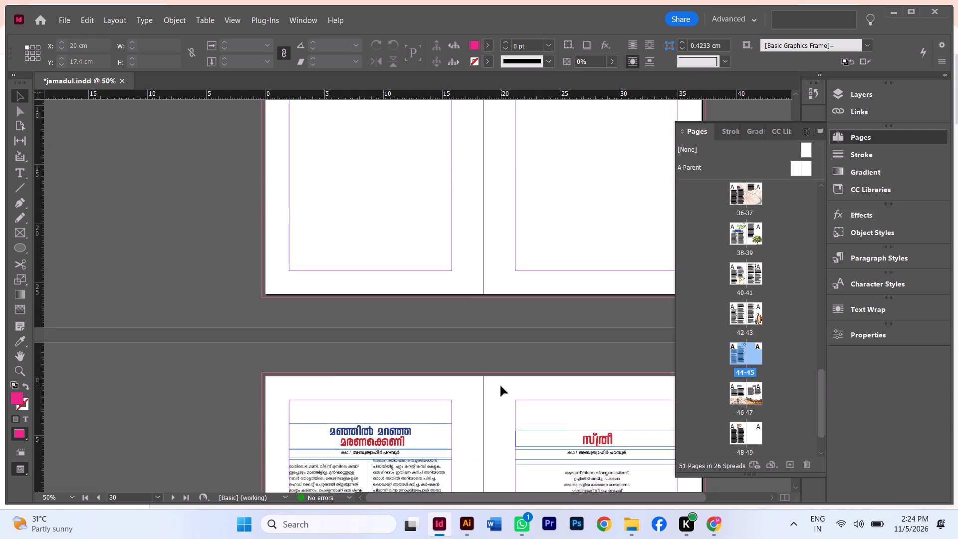
scroll(501, 387, "up", 11)
scroll(495, 400, "down", 12)
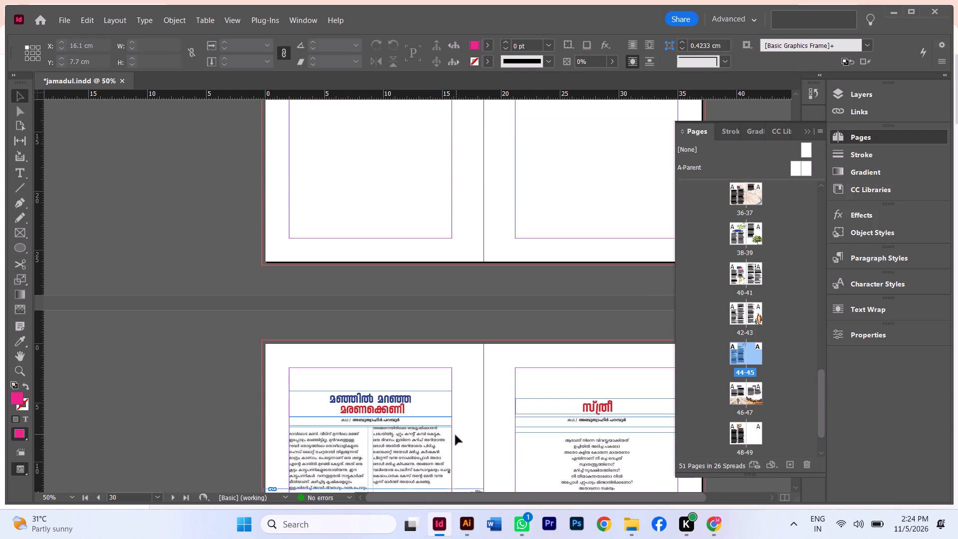
scroll(450, 438, "down", 4)
scroll(357, 288, "up", 11)
middle_click_drag(365, 303, 364, 310)
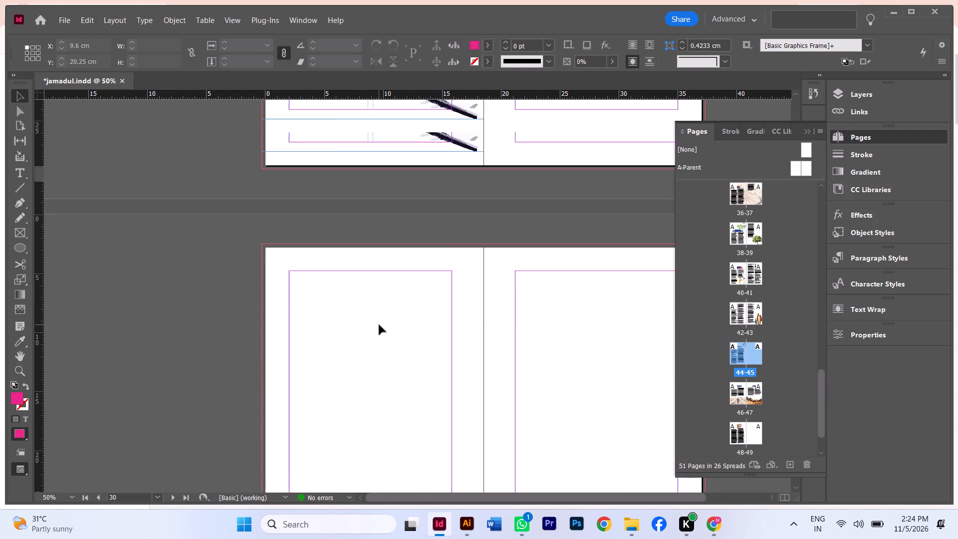
scroll(379, 325, "up", 20)
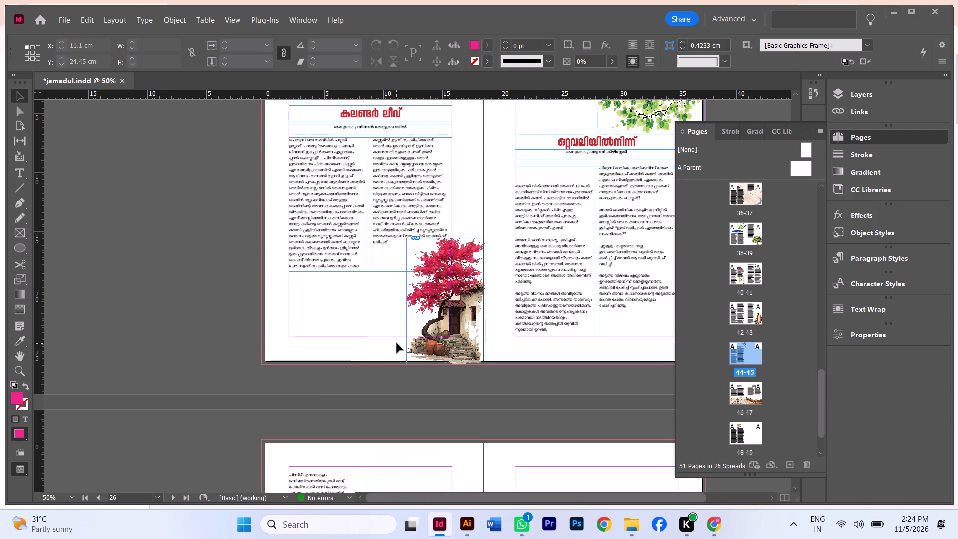
scroll(397, 343, "up", 17)
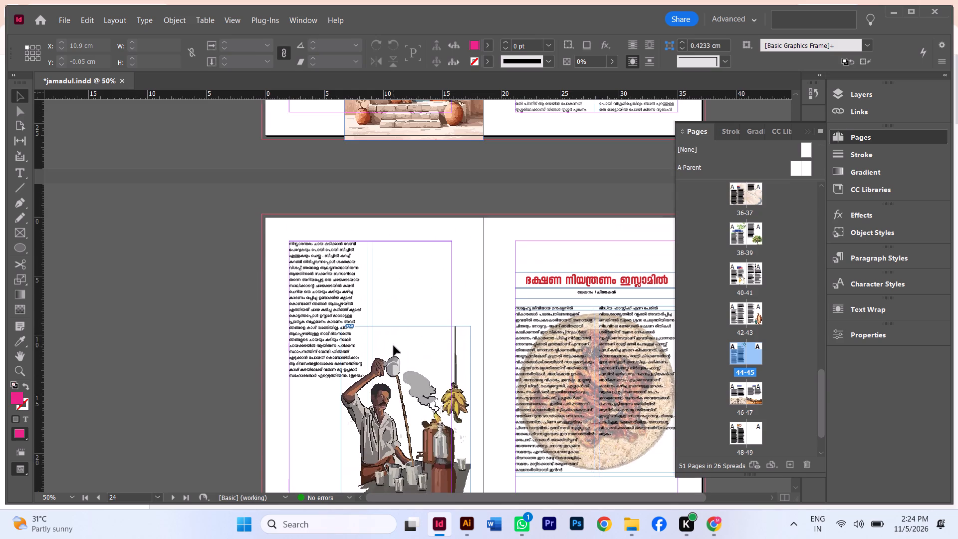
scroll(394, 346, "down", 17)
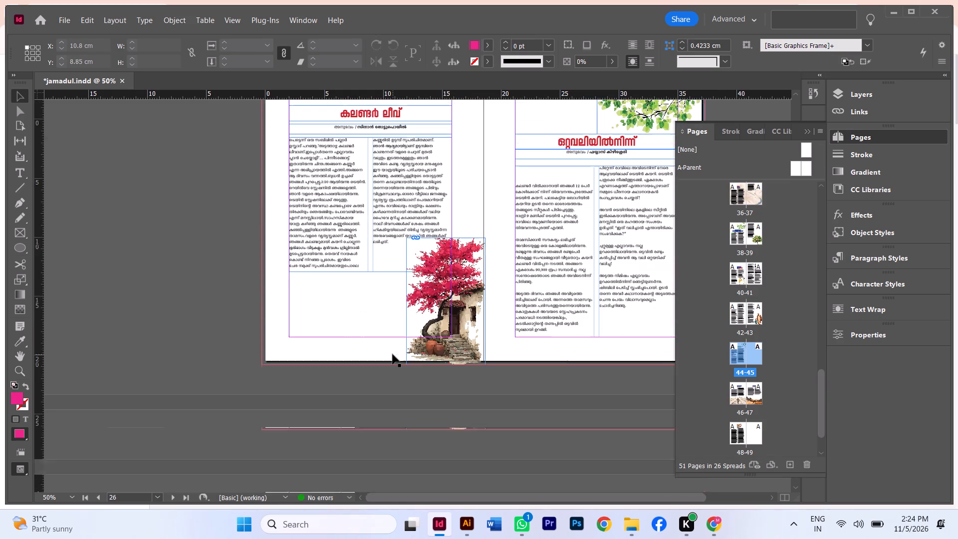
scroll(393, 355, "down", 13)
scroll(386, 355, "down", 10)
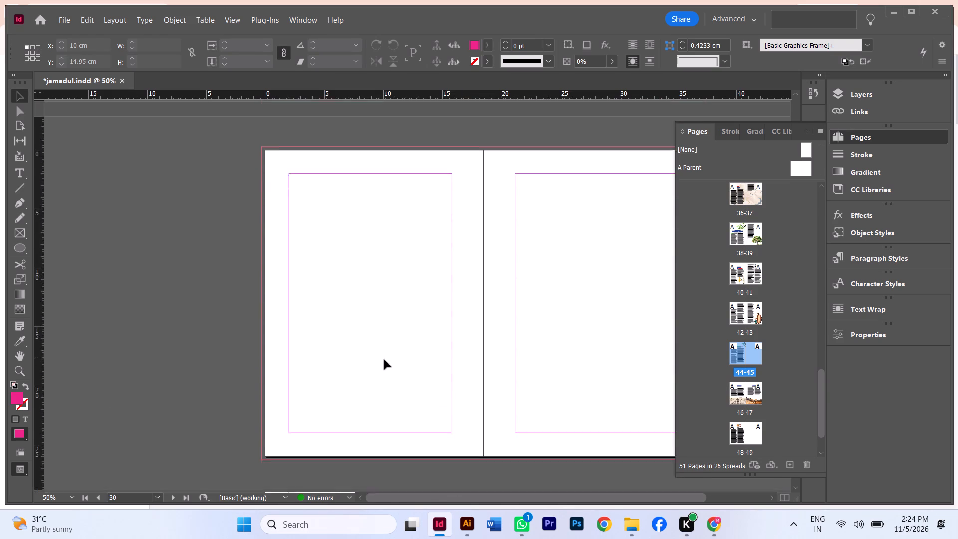
scroll(384, 360, "down", 8)
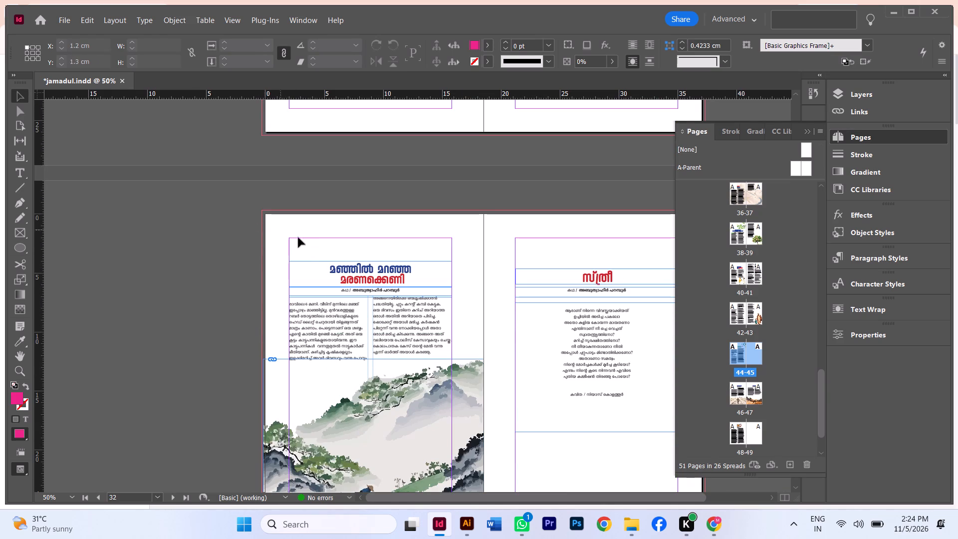
scroll(365, 259, "down", 3)
scroll(360, 258, "up", 4)
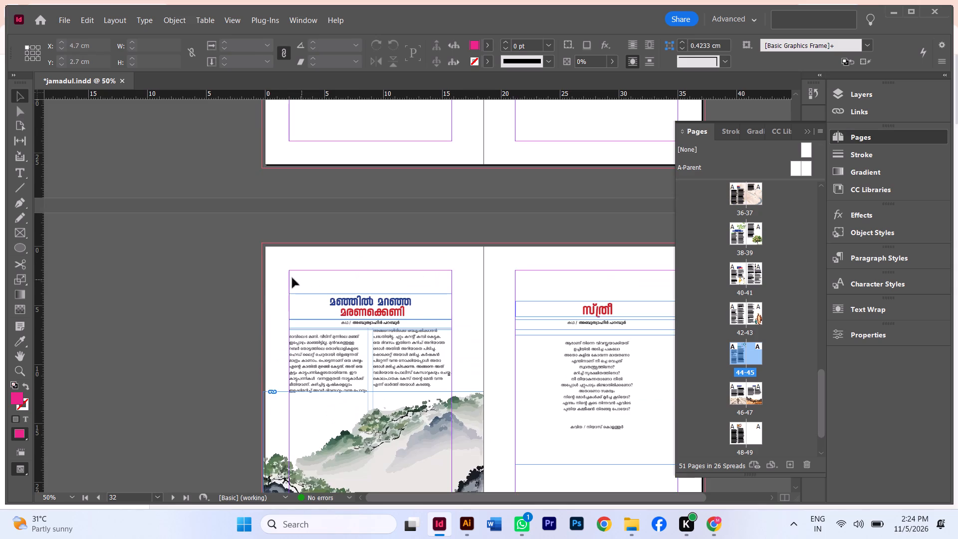
Move page 32's story, including its title, byline, two-column text and mountain illustration, onto the empty page 49.
left_click_drag(268, 257, 464, 460)
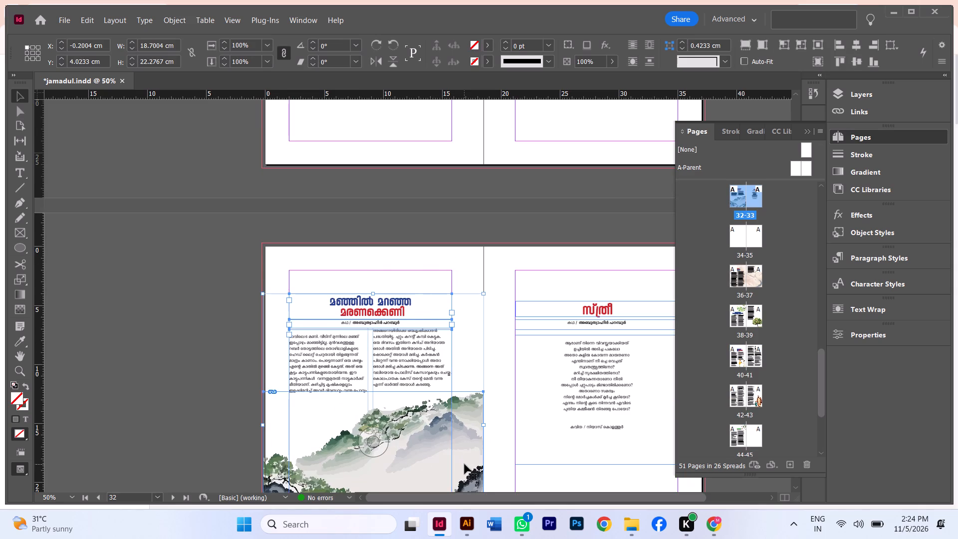
key("ctrl+shift+g")
key("ctrl+x")
scroll(39, 283, "down", 20)
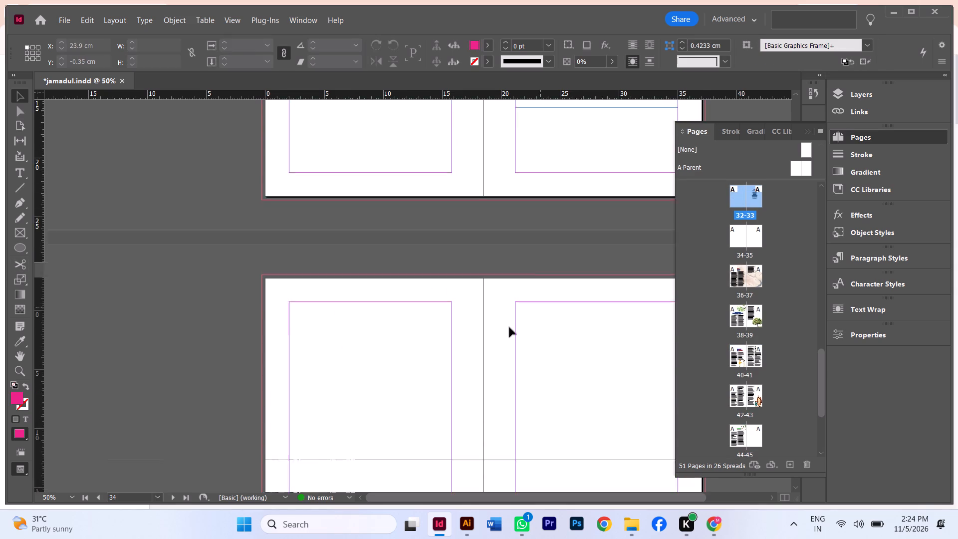
scroll(509, 327, "down", 20)
scroll(509, 327, "down", 20)
scroll(509, 327, "down", 6)
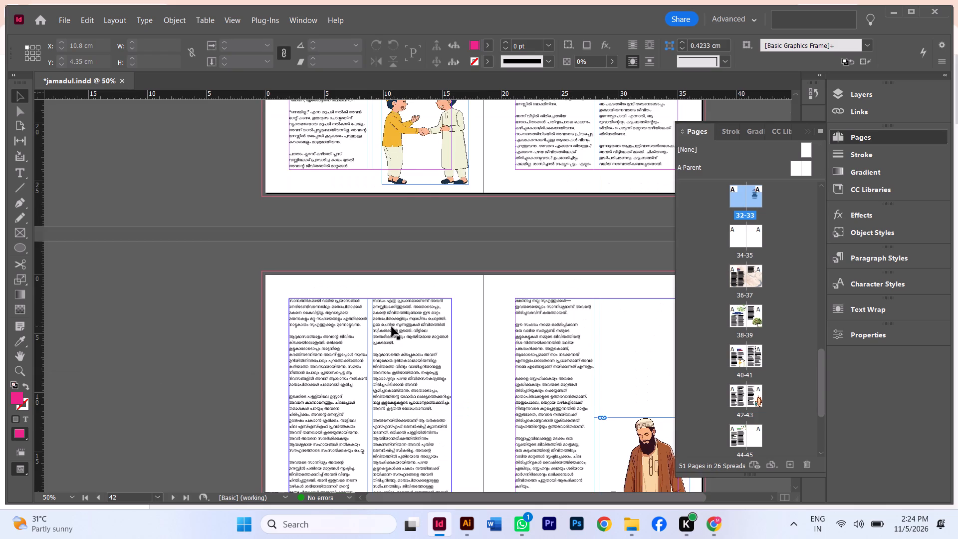
scroll(392, 327, "down", 12)
scroll(404, 332, "down", 20)
scroll(404, 332, "down", 3)
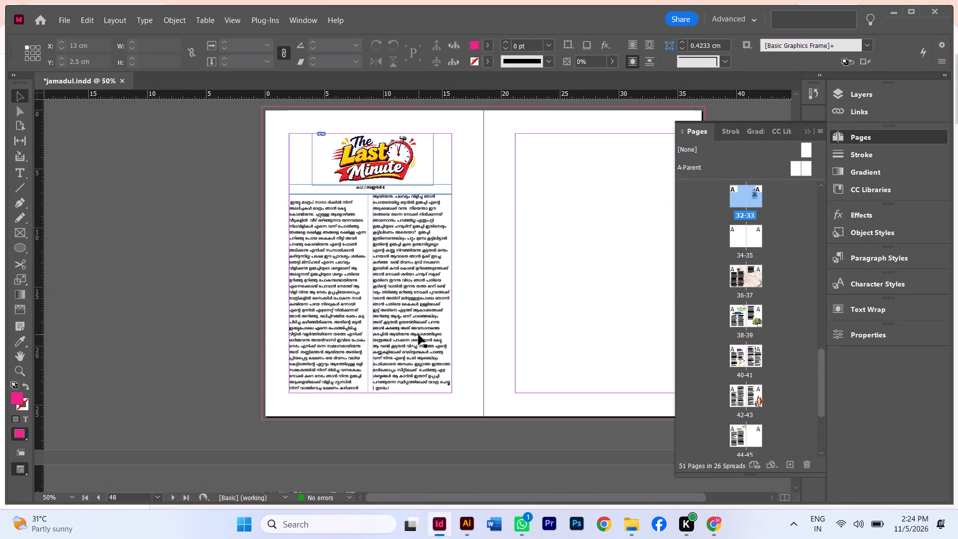
key("ctrl+v")
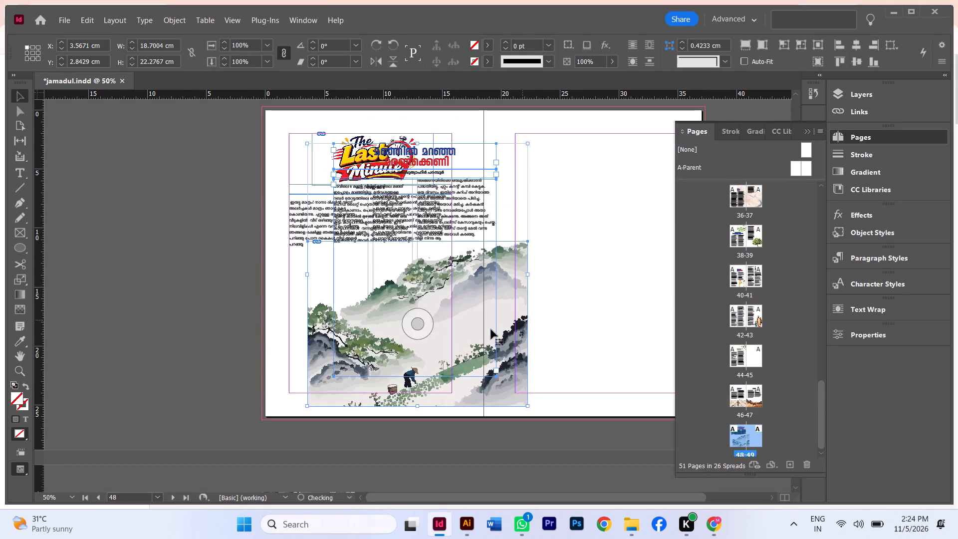
left_click_drag(473, 401, 646, 419)
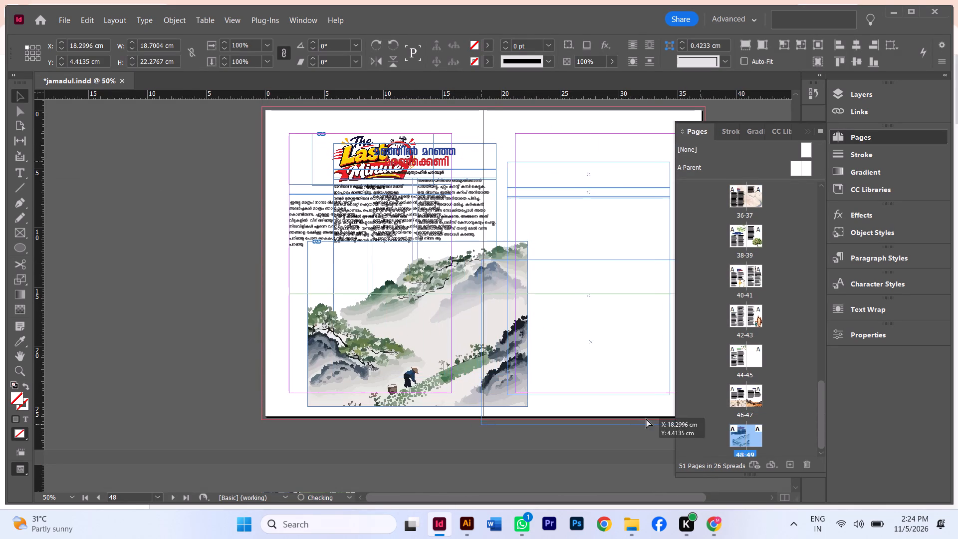
left_click_drag(646, 419, 656, 418)
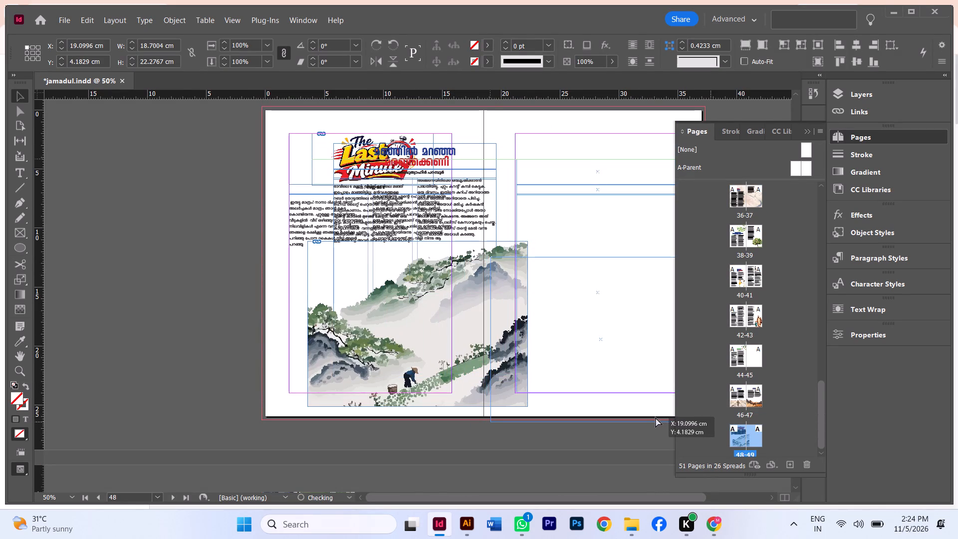
left_click_drag(656, 418, 655, 418)
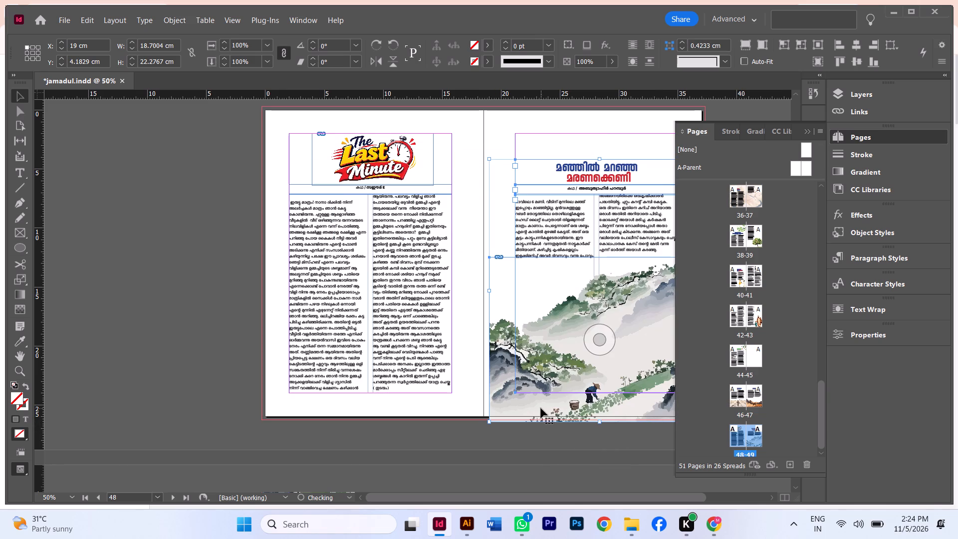
Align page 49's title, byline, text and mountain illustration together to the spine at X about 18.58 cm.
key("Left")
key("Left")
key("Left")
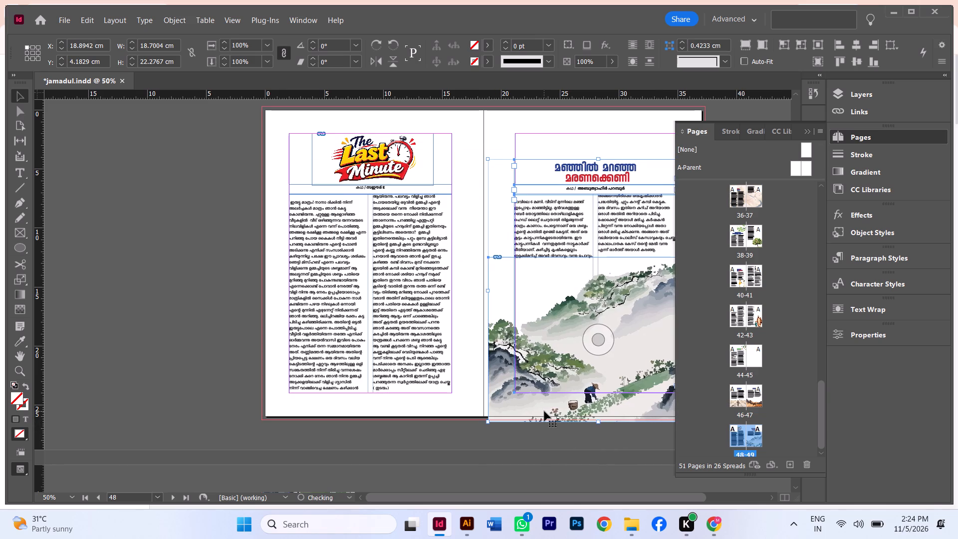
key("Left")
key("Left")
key("Left")
key("Left")
key("Left")
key("Left")
key("Left")
key("Left")
key("Left")
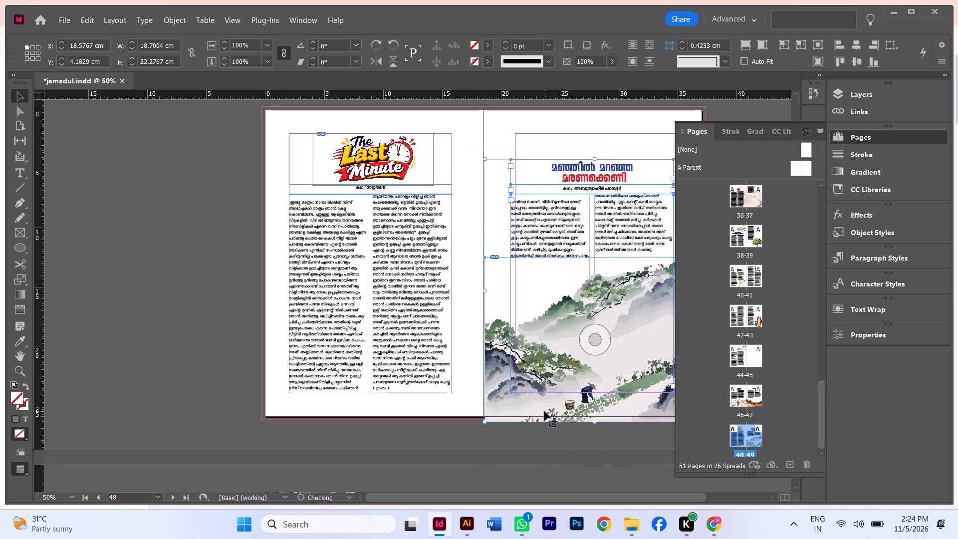
Adjust the vertical position of page 49's whole story and illustration together to Y about 3.94 cm, near the bottom bleed.
key("Up")
key("Up")
key("Up")
key("Up")
key("Up")
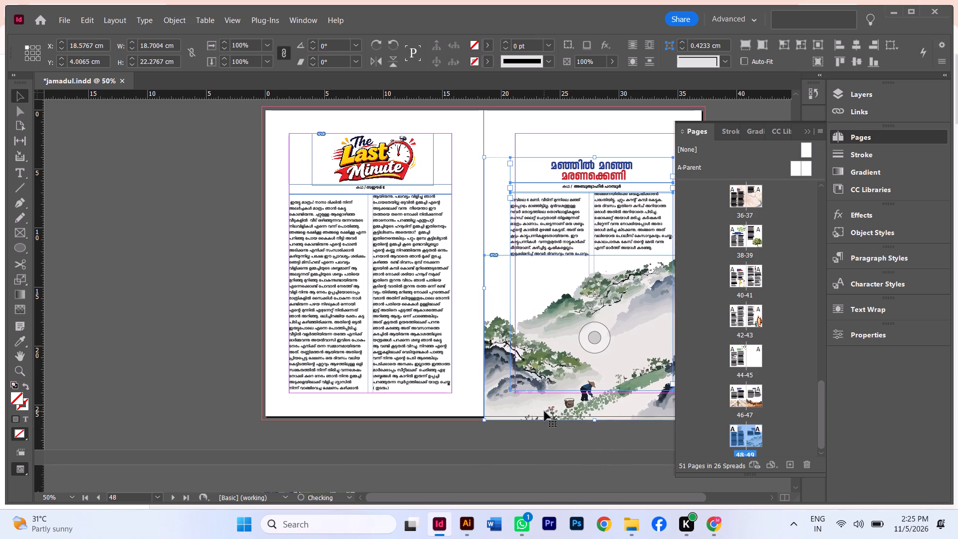
key("Up")
key("Up")
key("Up")
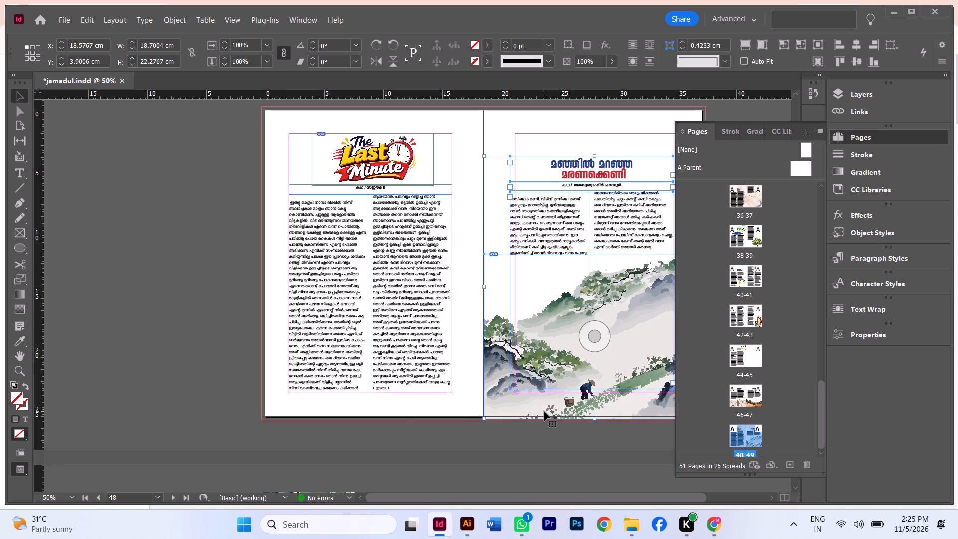
scroll(543, 405, "down", 4, "ctrl")
scroll(521, 411, "up", 3, "ctrl")
scroll(525, 415, "down", 3, "ctrl")
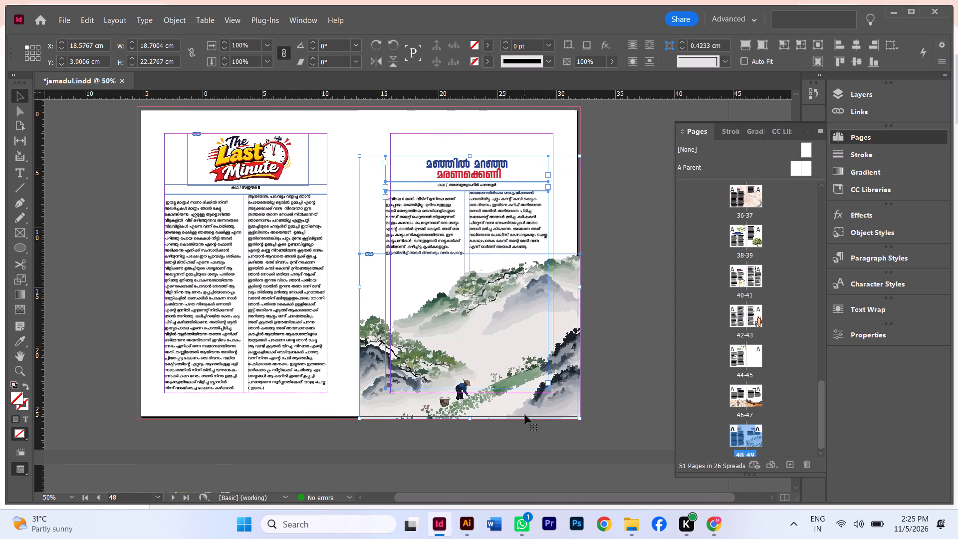
scroll(525, 415, "up", 3, "alt")
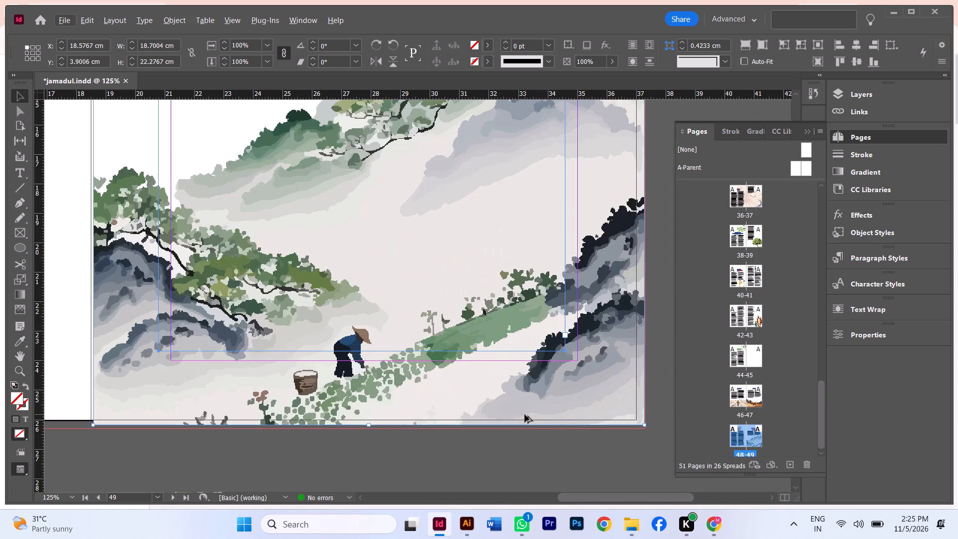
key("Down")
key("Down")
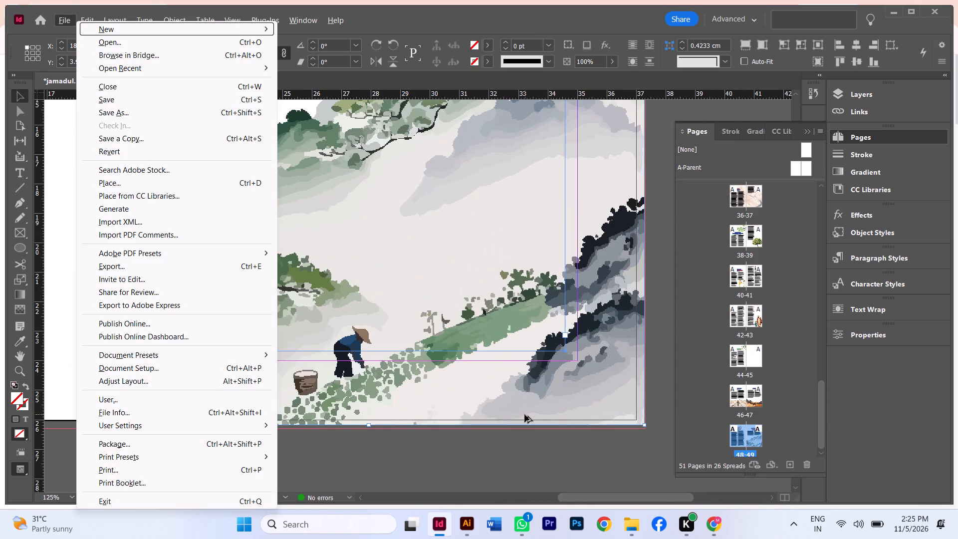
left_click(525, 414)
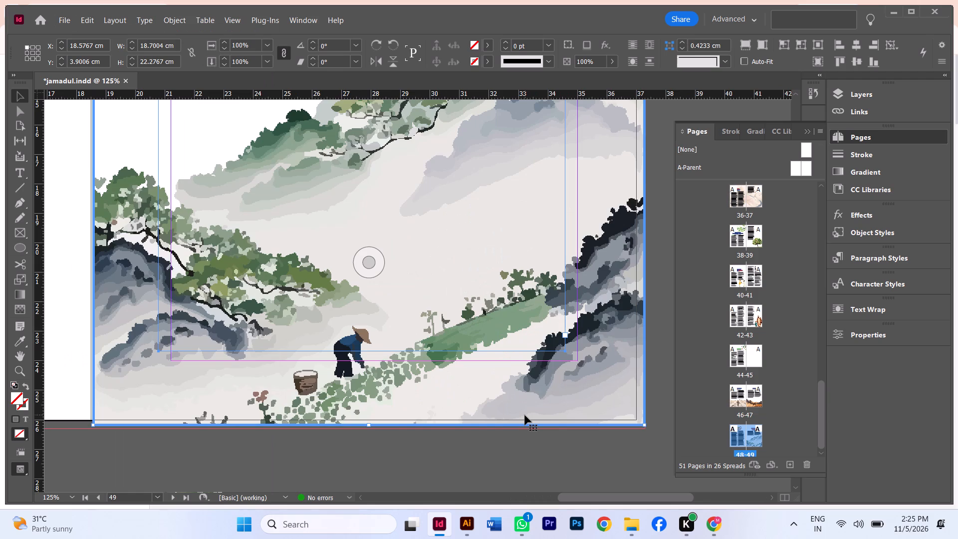
key("Down")
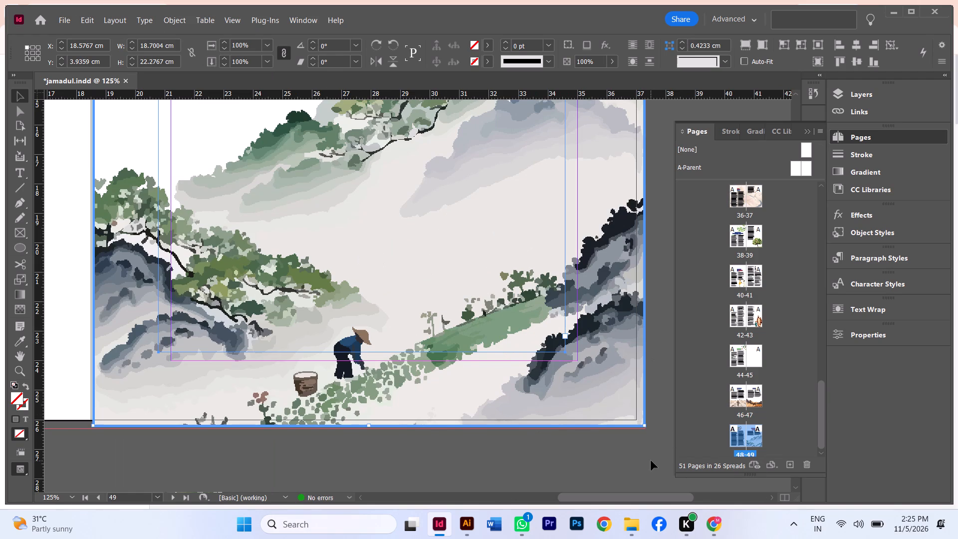
Move only page 49's mountain illustration down to the bottom bleed line, at Y about 12.33 cm.
left_click(651, 461)
left_click(442, 402)
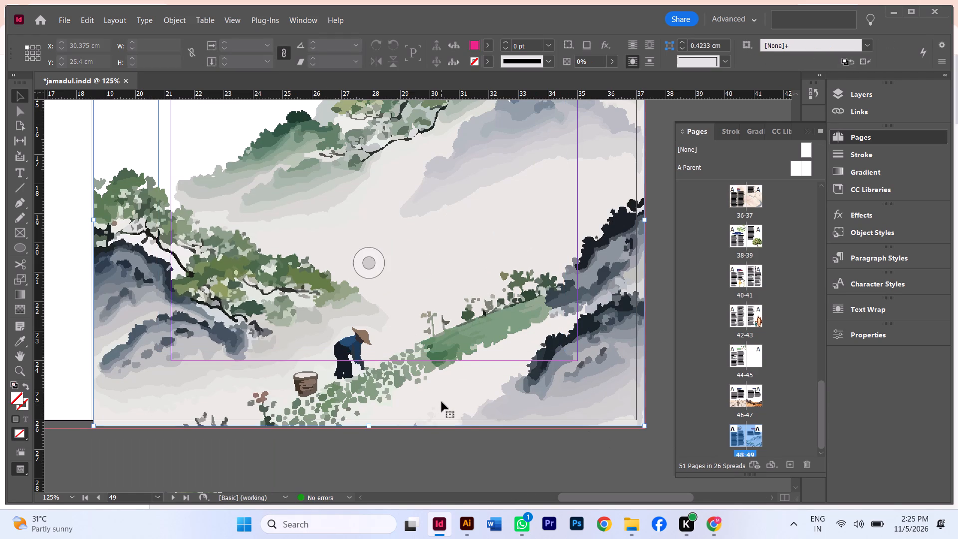
key("Down")
key("Down")
key("Down")
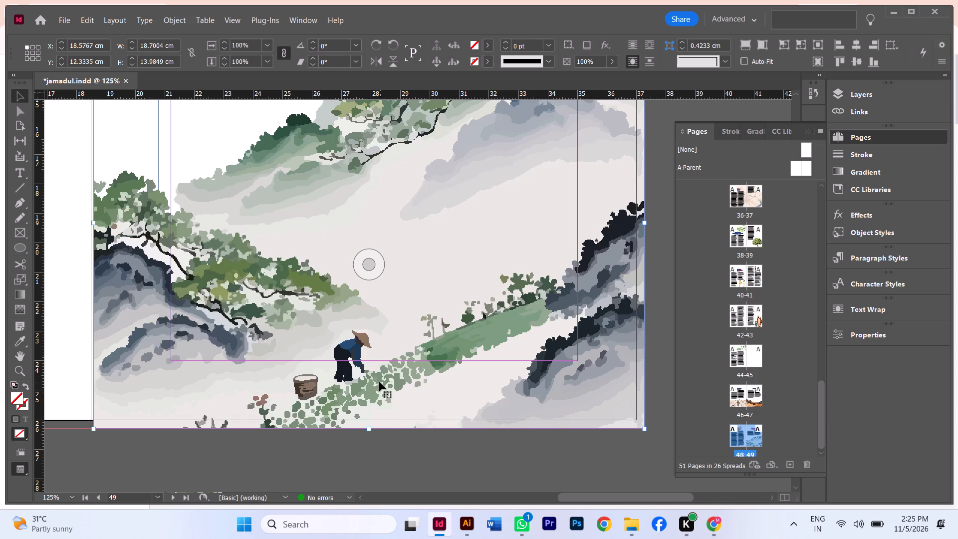
scroll(448, 379, "up", 4)
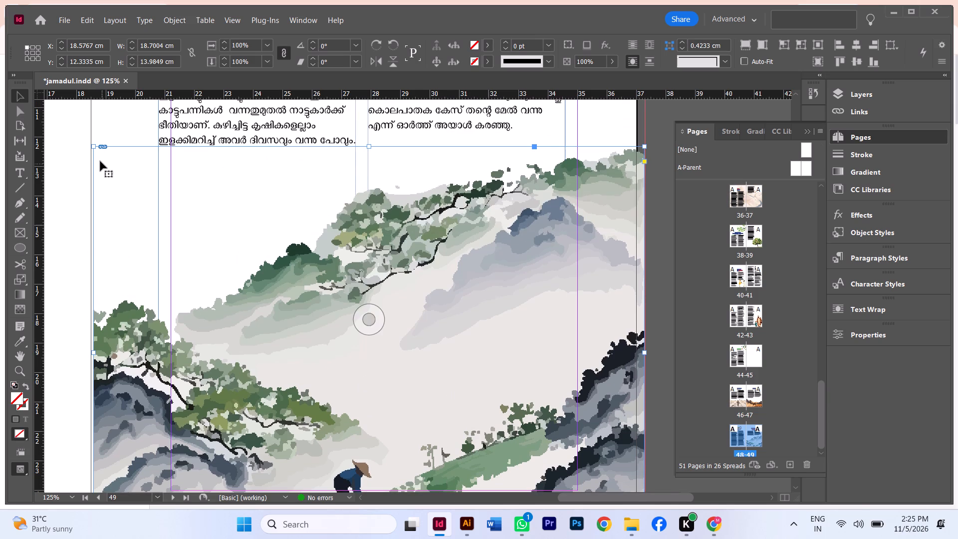
Extend the inner edge of page 49's mountain illustration frame to the spine at X 18.5 cm, about 18.78 cm wide.
left_click(92, 147, "ctrl+shift")
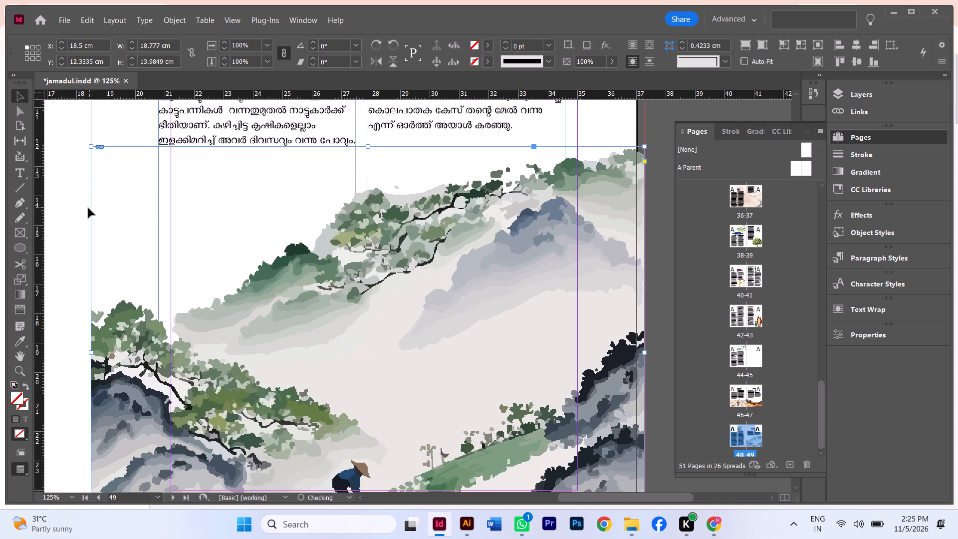
scroll(319, 347, "down", 6)
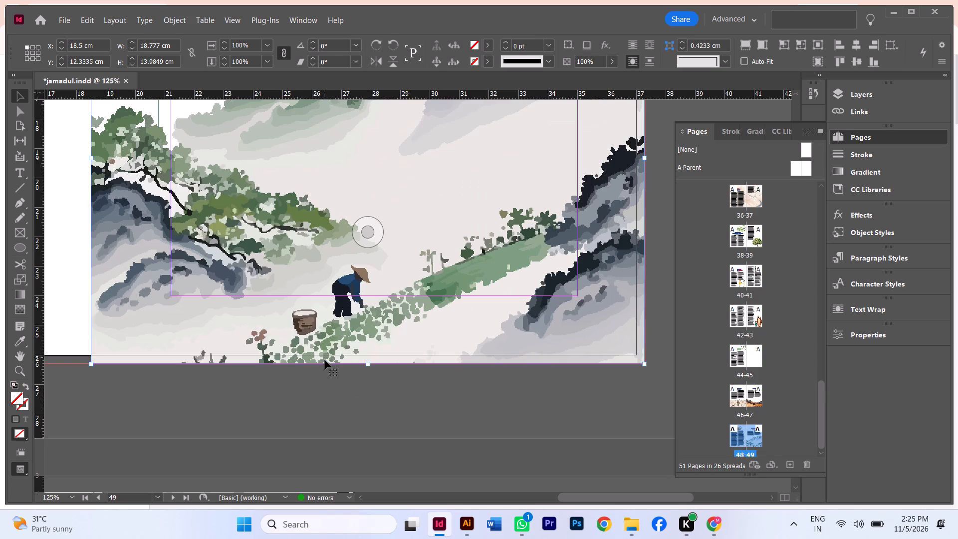
scroll(563, 347, "up", 11)
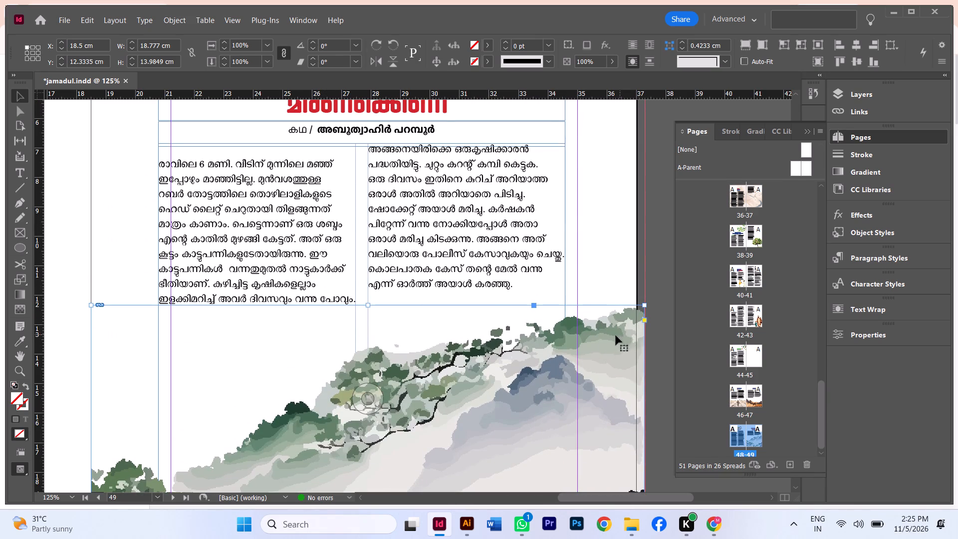
Shift page 49's title, byline and two-column text together to the inside margin at X about 21.2 cm, leaving the illustration in place.
scroll(493, 303, "up", 5)
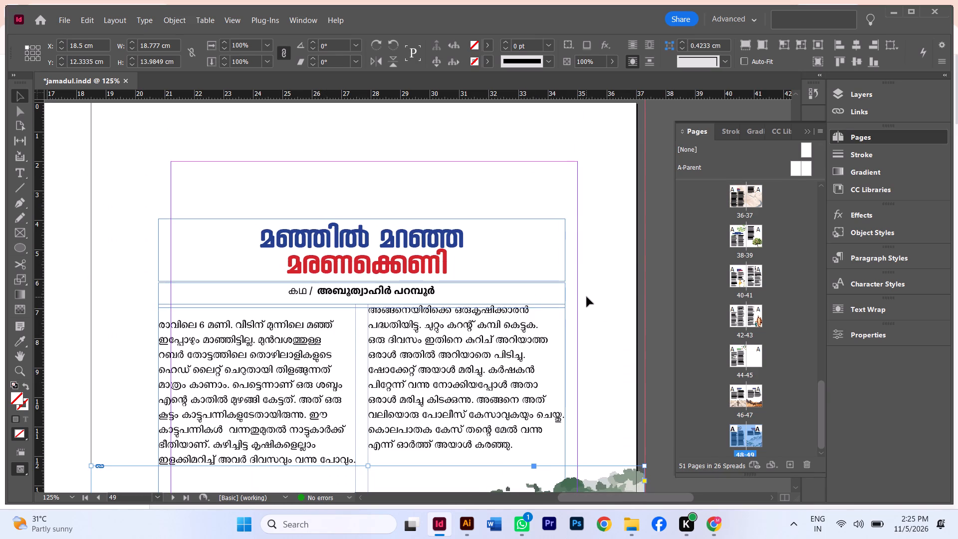
left_click(587, 297)
left_click_drag(591, 247, 523, 337)
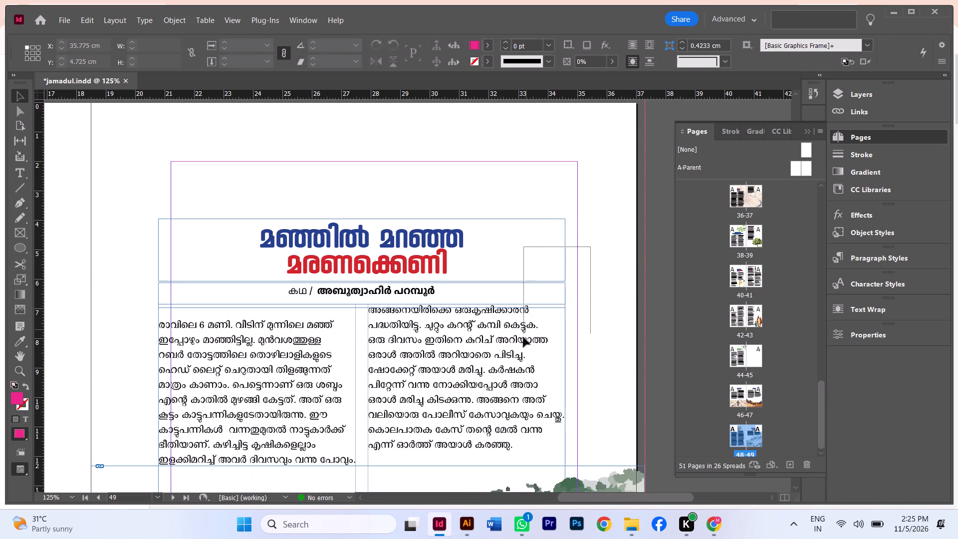
left_click_drag(523, 337, 521, 344)
key("ctrl+shift+g")
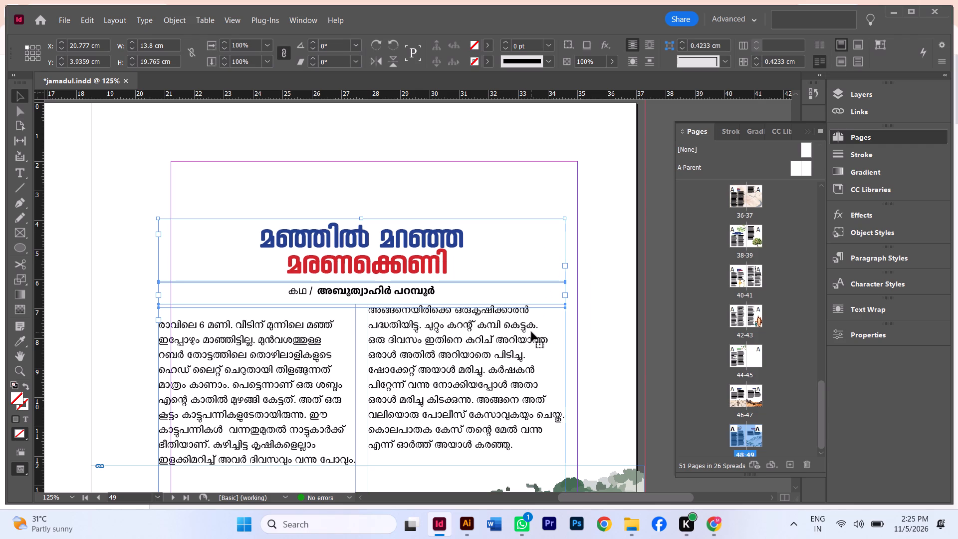
key("Right")
key("Right")
key("Right")
key("Right")
key("Right")
key("Right")
key("Right")
key("Right")
key("Right")
key("Right")
key("Right")
key("Right")
key("Right")
key("Right")
key("Right")
key("Right")
key("Right")
key("Right")
key("Right")
key("Right")
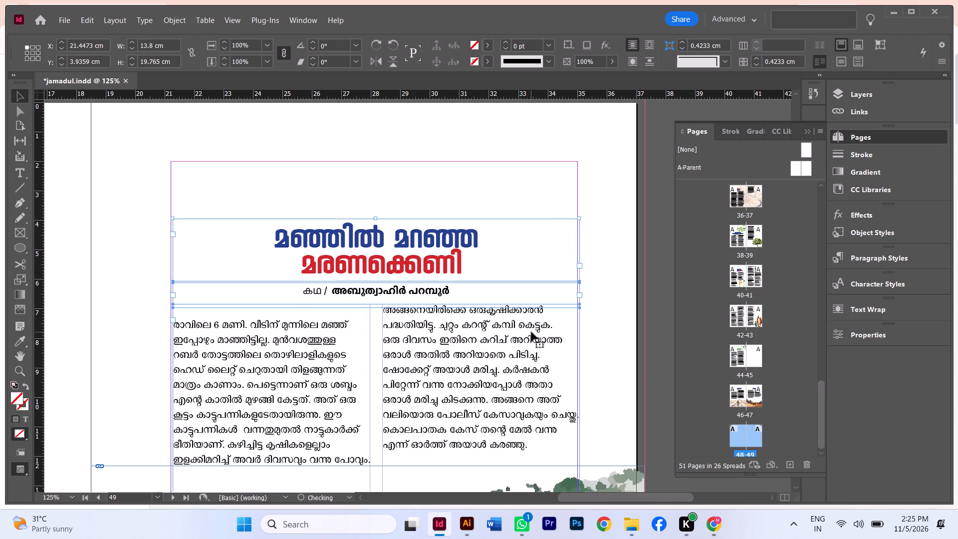
key("Left")
key("Left")
key("Left")
key("Left")
key("Left")
key("Left")
key("Left")
key("Left")
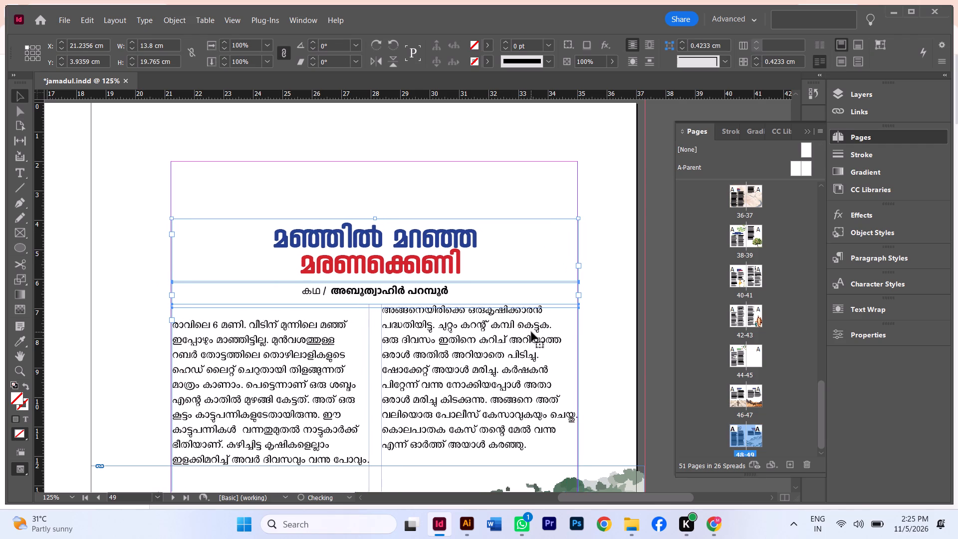
key("Left")
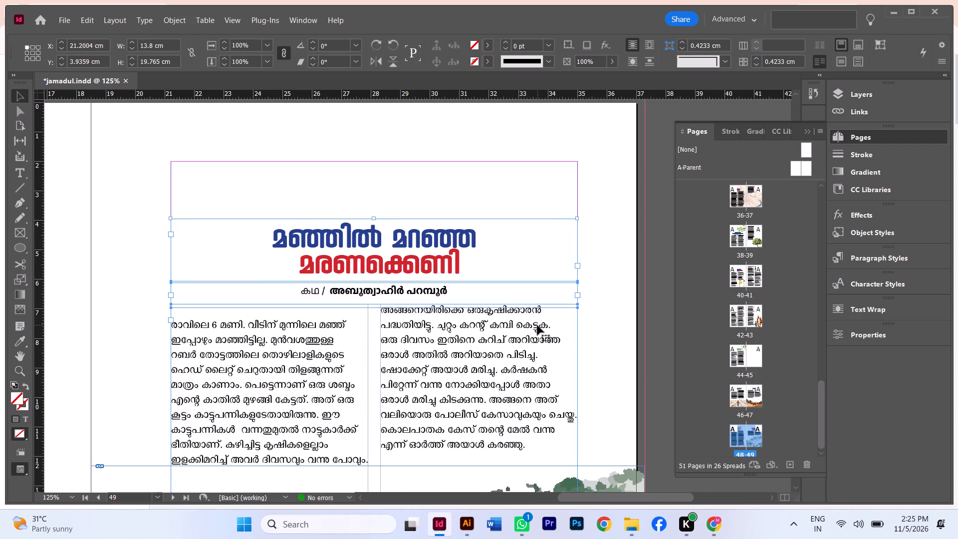
scroll(537, 325, "down", 1, "ctrl")
scroll(537, 325, "down", 4, "alt")
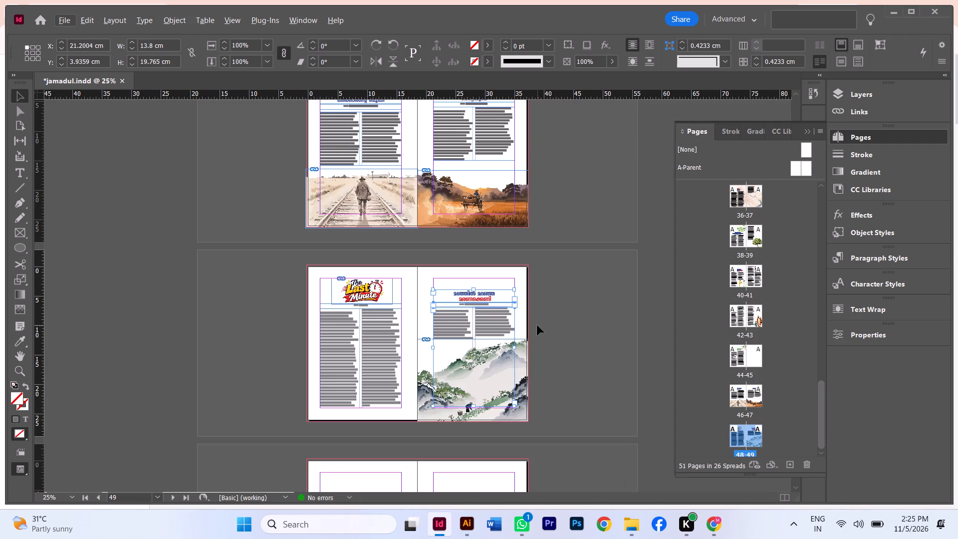
left_click(539, 326)
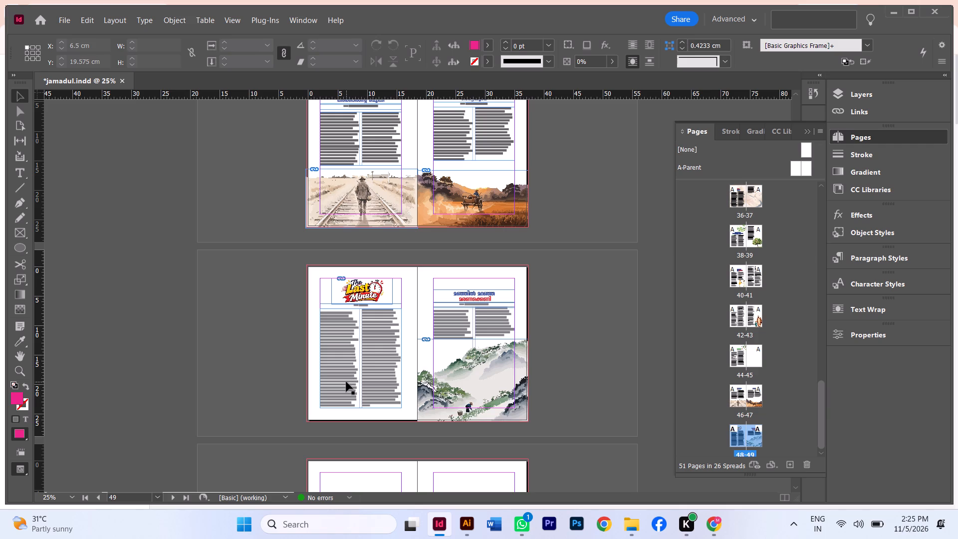
Delete the empty page 45 from the document.
scroll(390, 321, "up", 11)
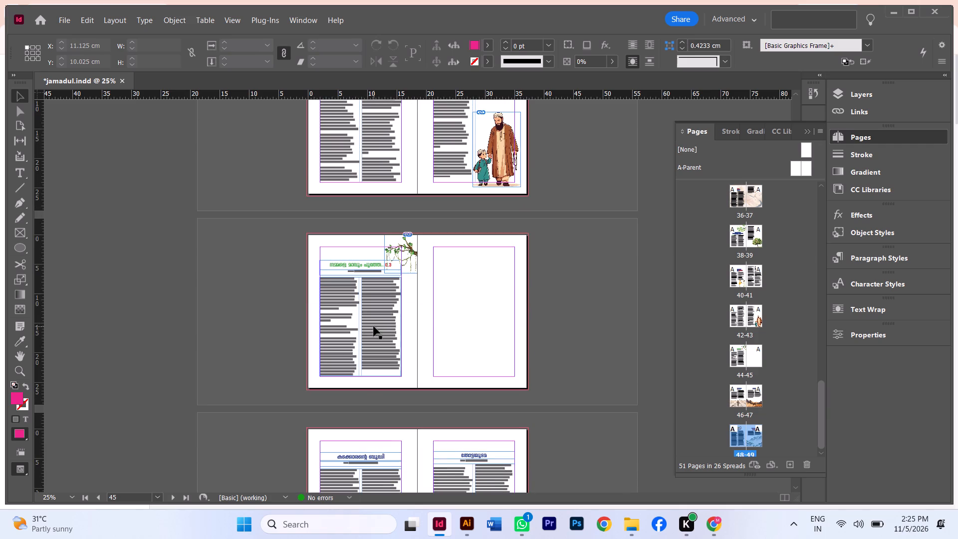
left_click(482, 290)
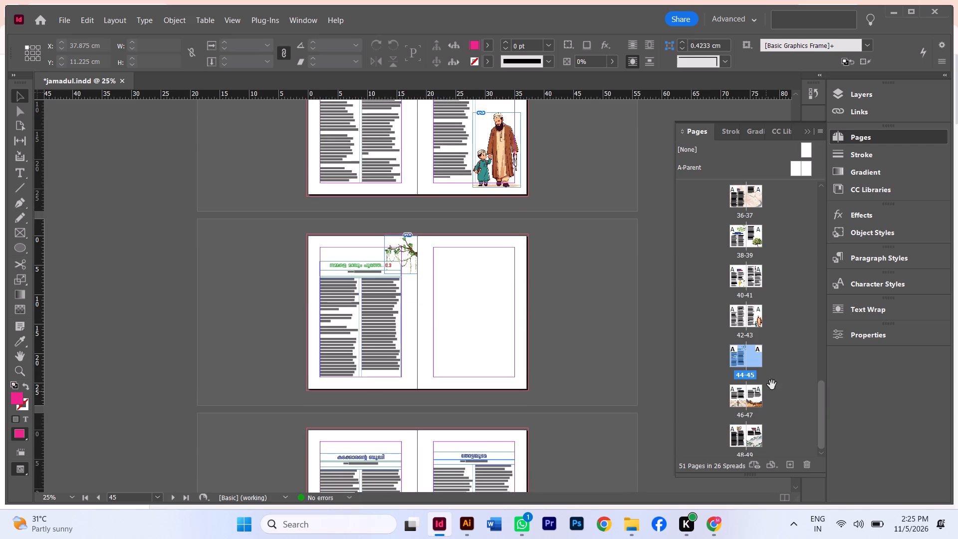
left_click(752, 362)
left_click(762, 353)
left_click(755, 360)
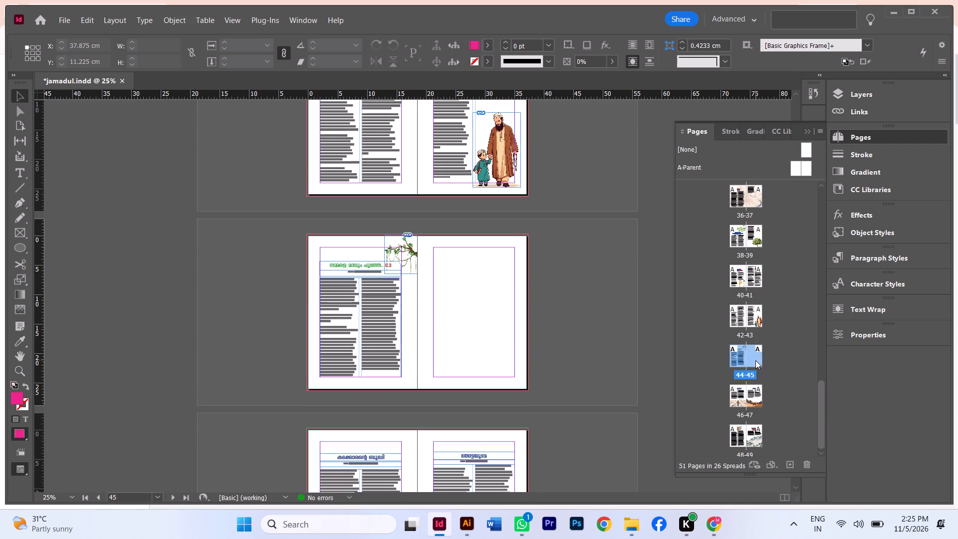
left_click(789, 350)
left_click(756, 357)
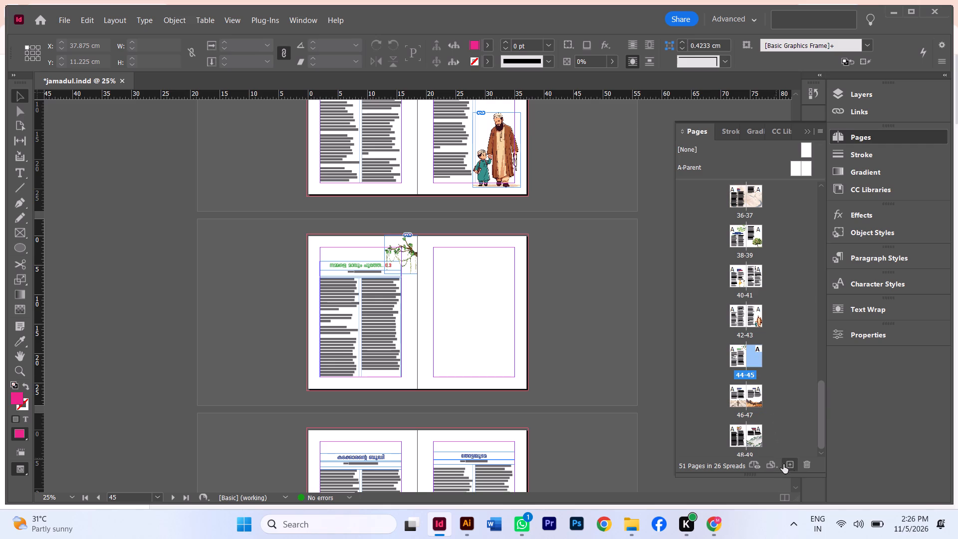
left_click(804, 466)
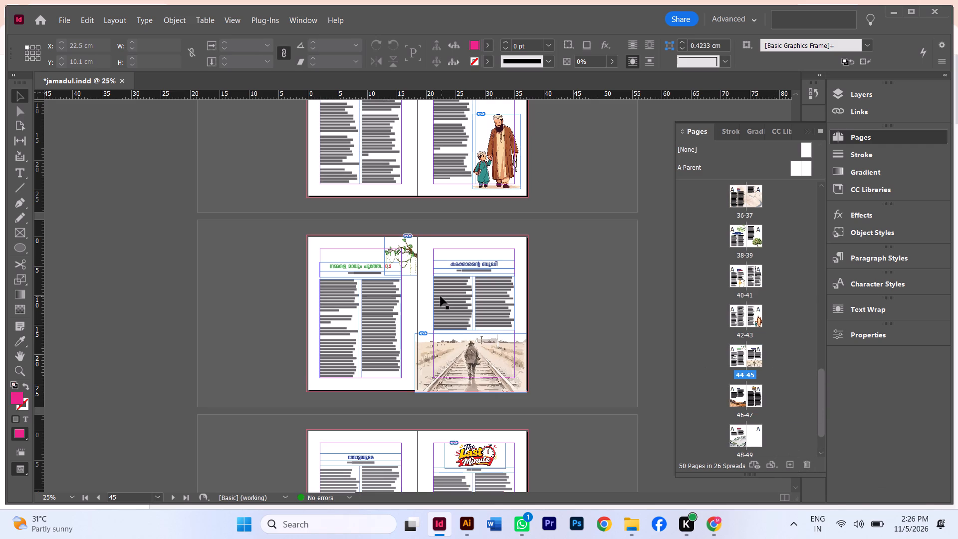
Cut page 33's story, including its red title, byline and centred text, and paste it onto the spread with empty page 49.
scroll(441, 303, "down", 3)
scroll(436, 302, "up", 6)
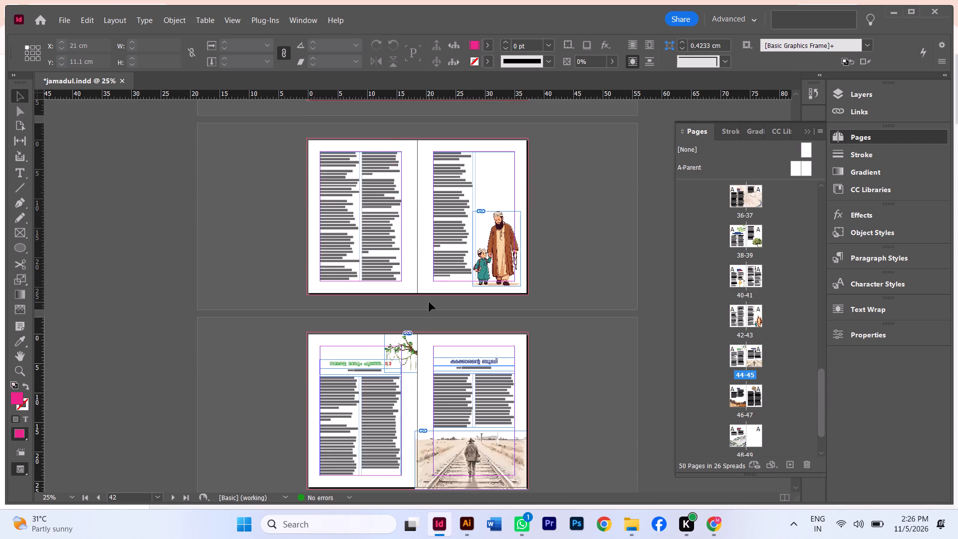
scroll(428, 300, "up", 18)
scroll(419, 307, "up", 12)
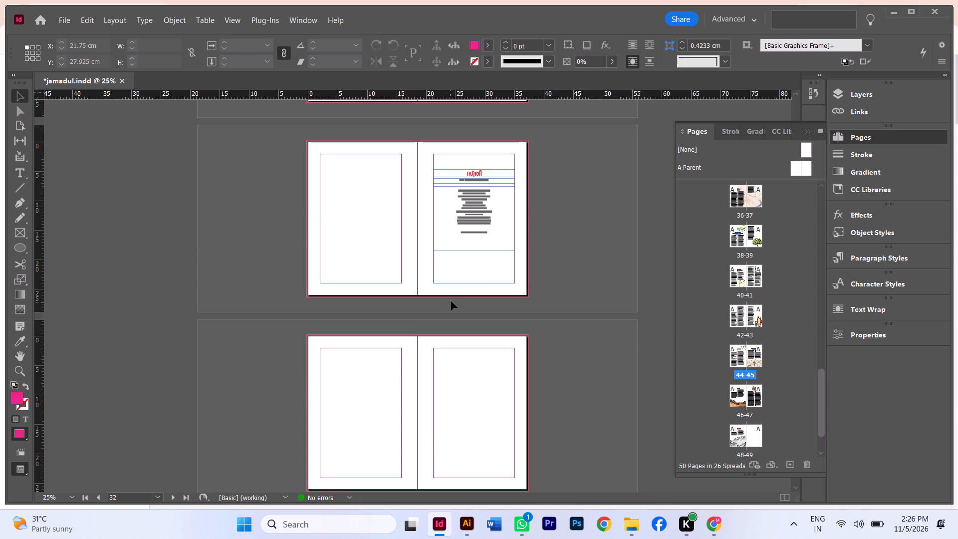
scroll(452, 301, "up", 3)
left_click_drag(558, 248, 462, 386)
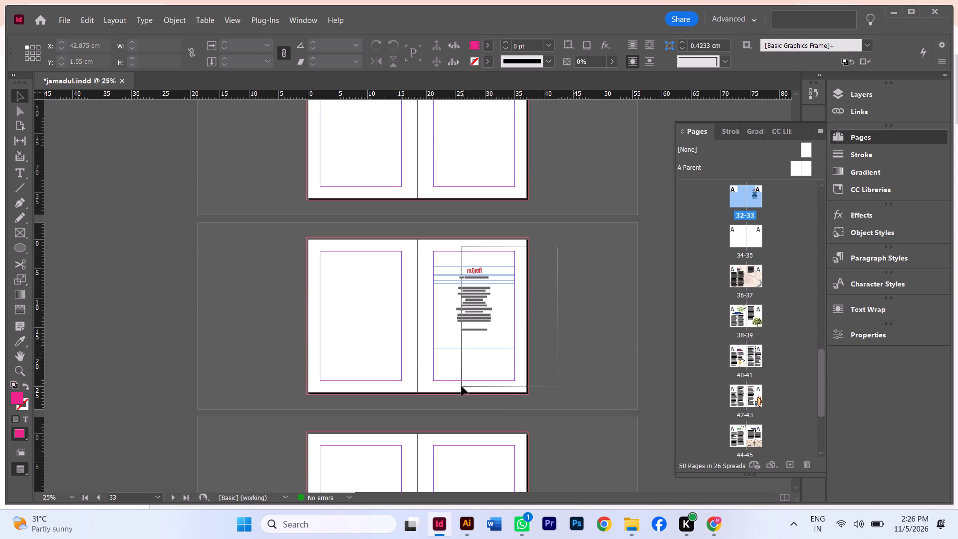
left_click_drag(462, 386, 461, 389)
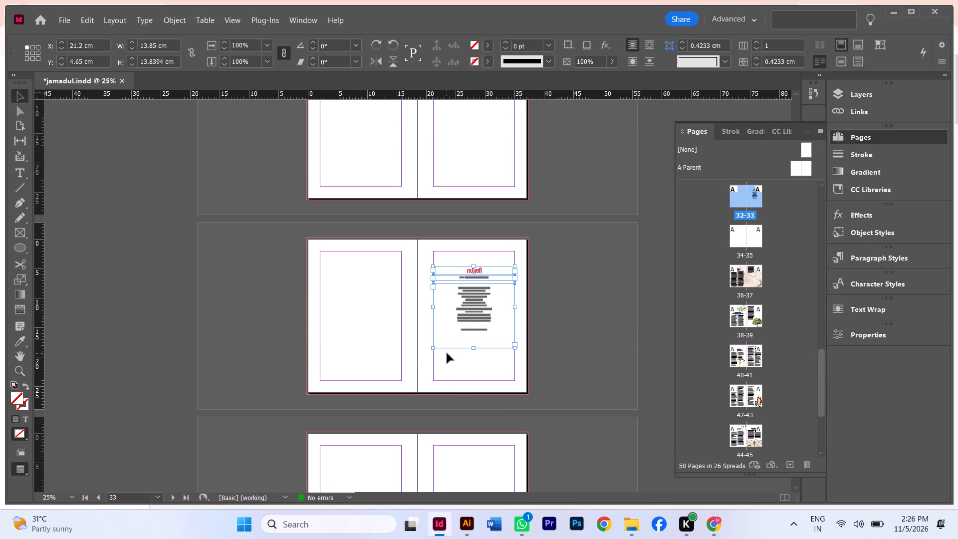
key("ctrl+x")
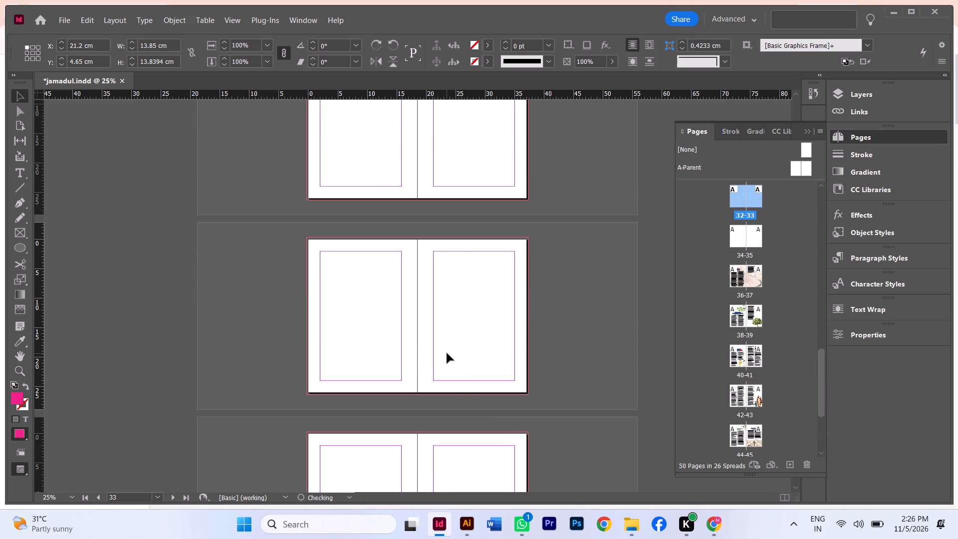
scroll(447, 355, "down", 20)
scroll(447, 355, "down", 5)
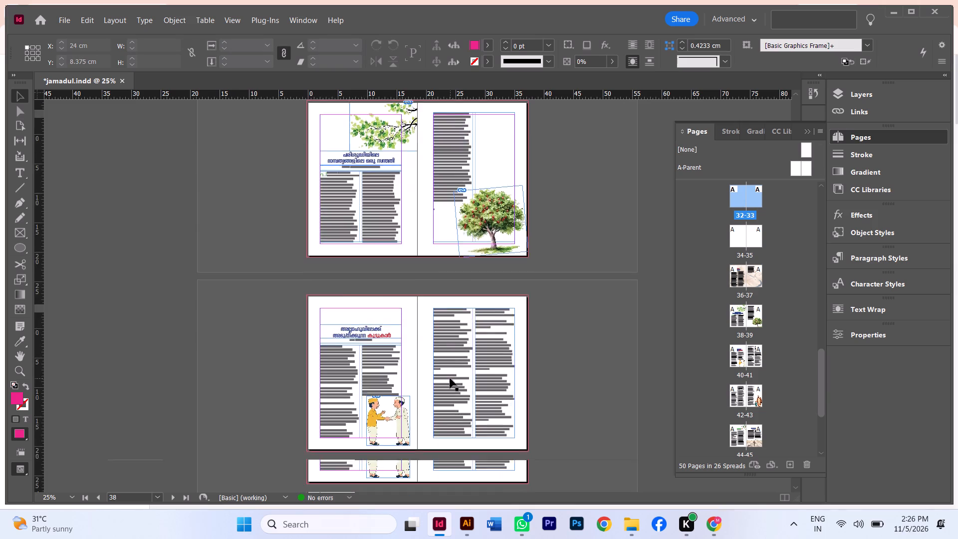
scroll(450, 378, "down", 19)
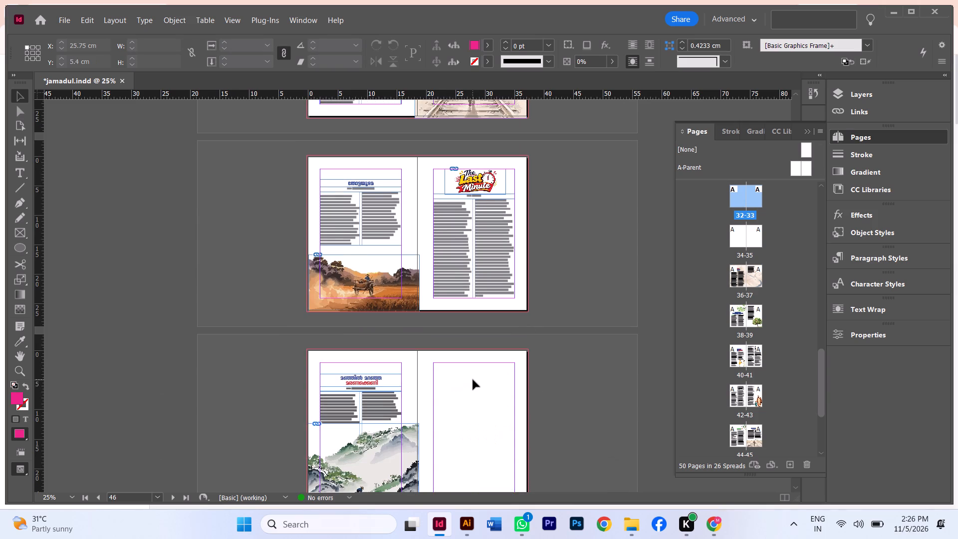
left_click(473, 380)
key("ctrl+v")
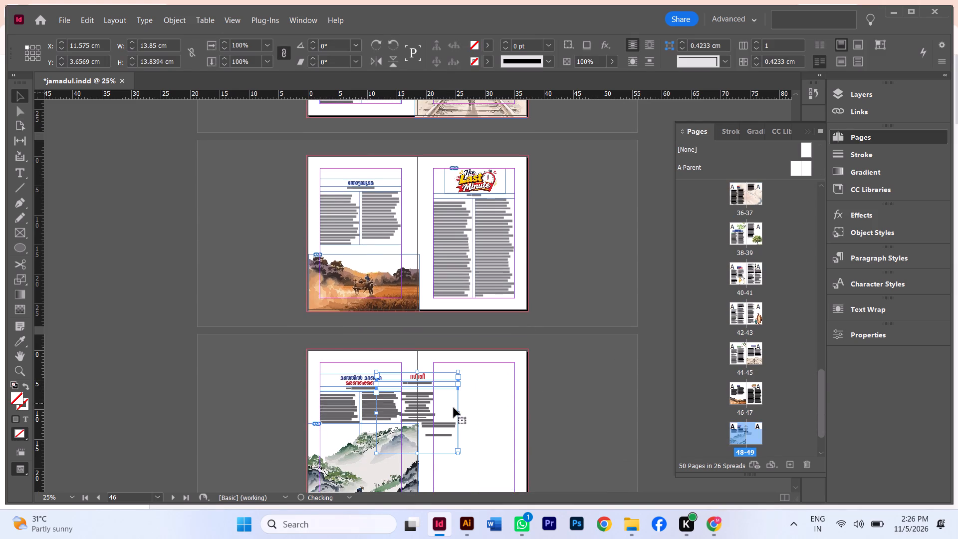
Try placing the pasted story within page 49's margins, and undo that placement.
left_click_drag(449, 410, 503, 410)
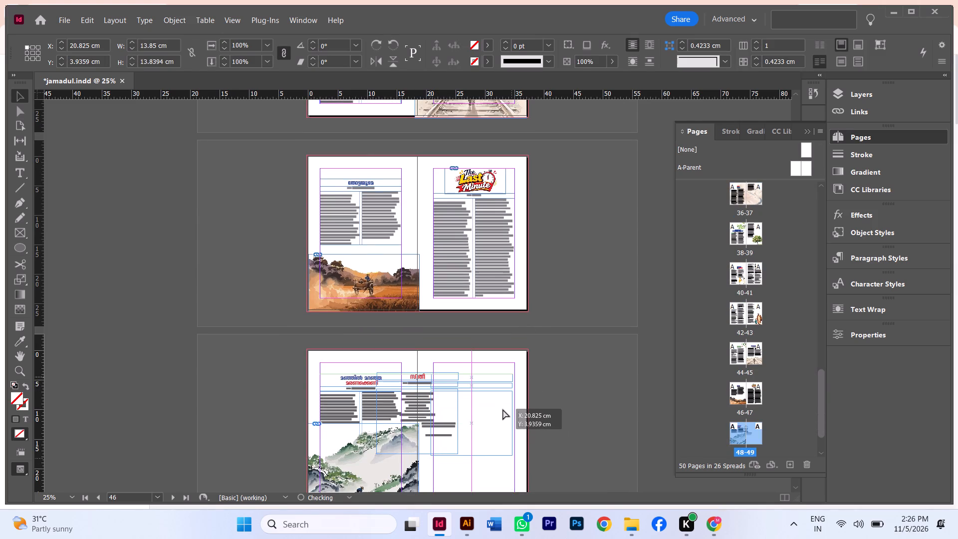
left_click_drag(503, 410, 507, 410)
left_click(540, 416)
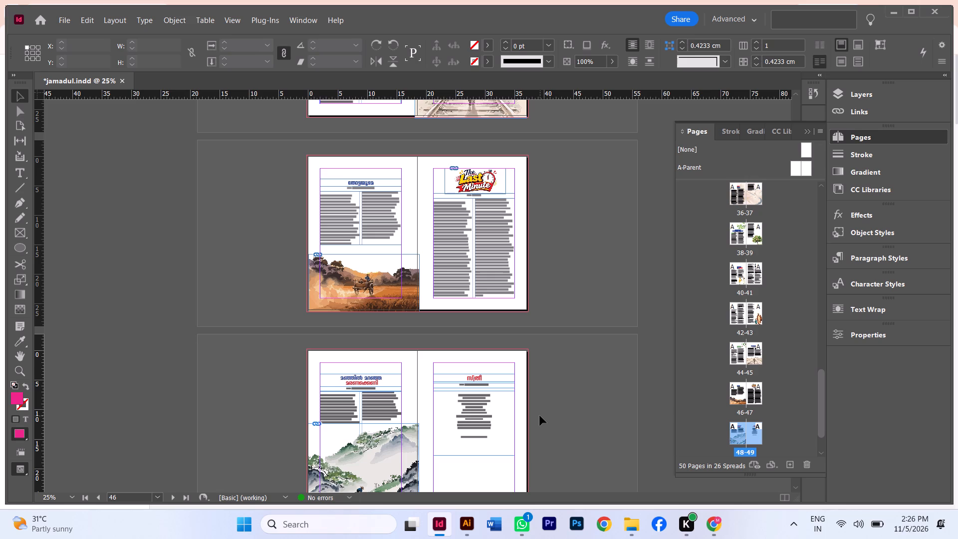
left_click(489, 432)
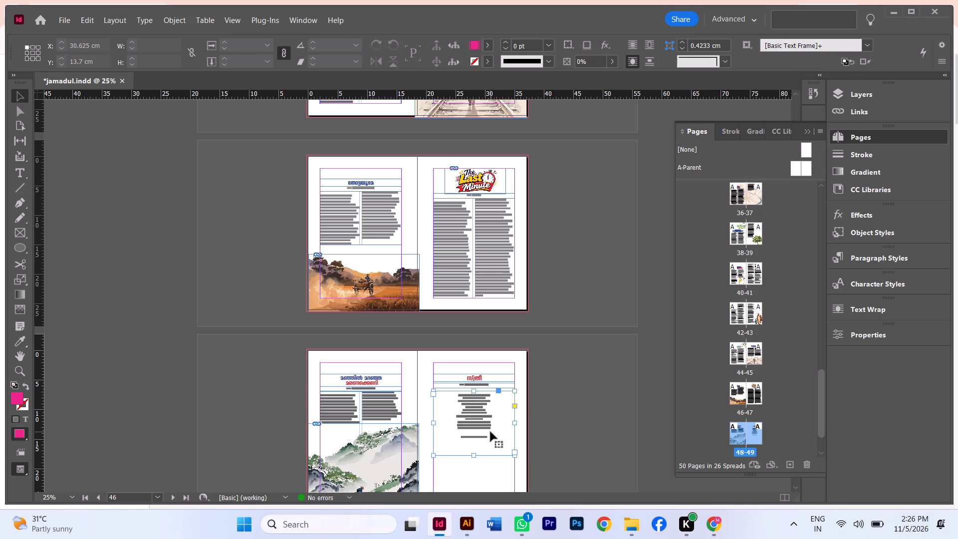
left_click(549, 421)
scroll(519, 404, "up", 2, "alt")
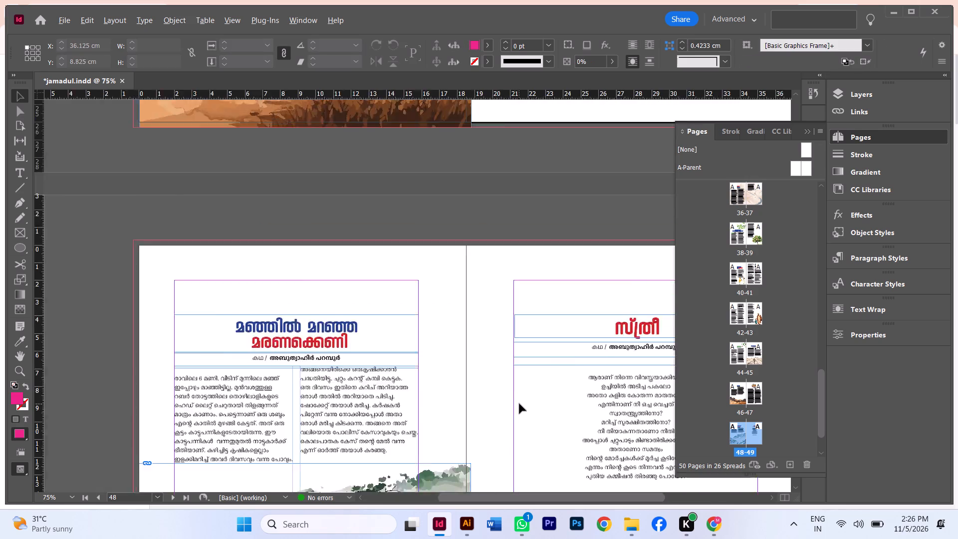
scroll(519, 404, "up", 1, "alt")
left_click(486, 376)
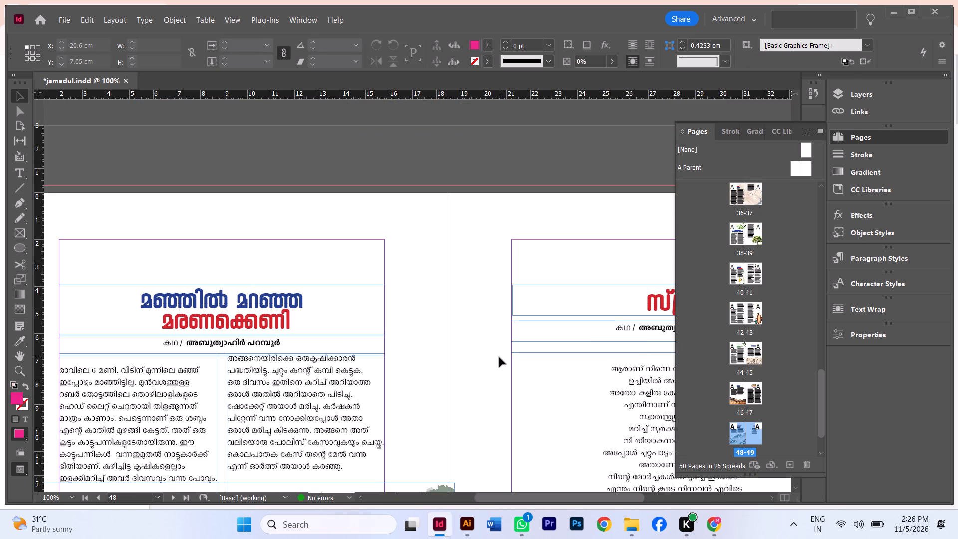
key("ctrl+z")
Position the pasted story within page 49's side margins, its top aligned with page 48's title frame at Y about 3.94 cm.
left_click_drag(524, 372, 555, 372)
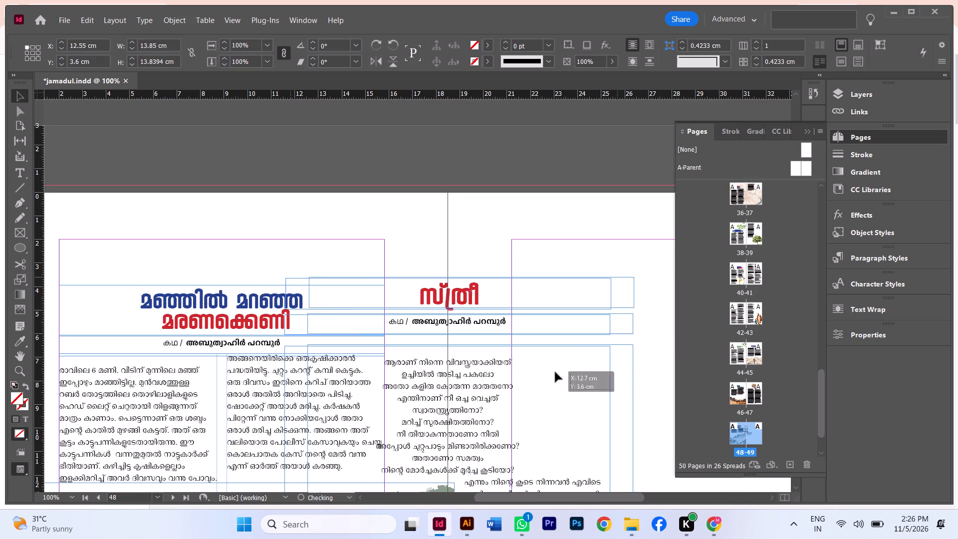
left_click_drag(555, 372, 707, 377)
left_click_drag(546, 385, 671, 387)
left_click_drag(451, 387, 527, 388)
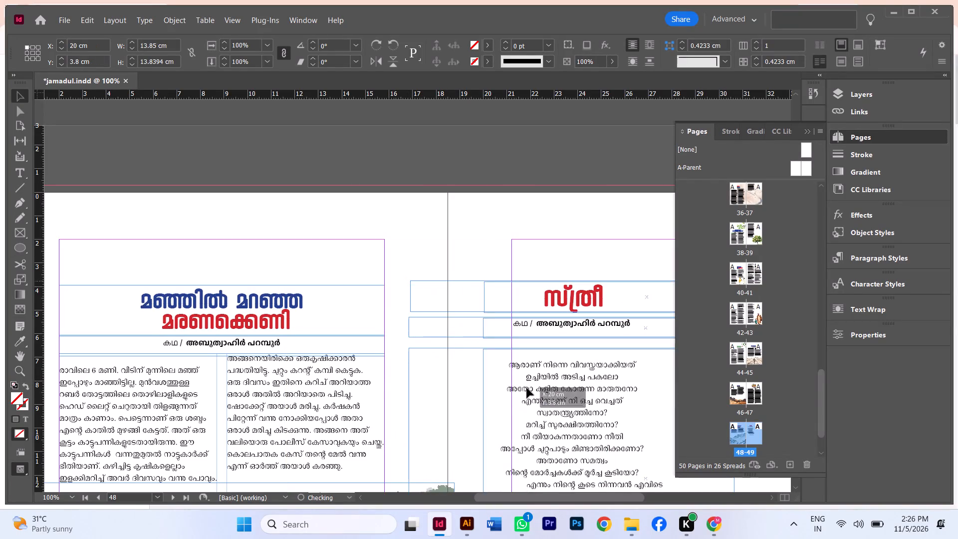
left_click_drag(527, 388, 492, 394)
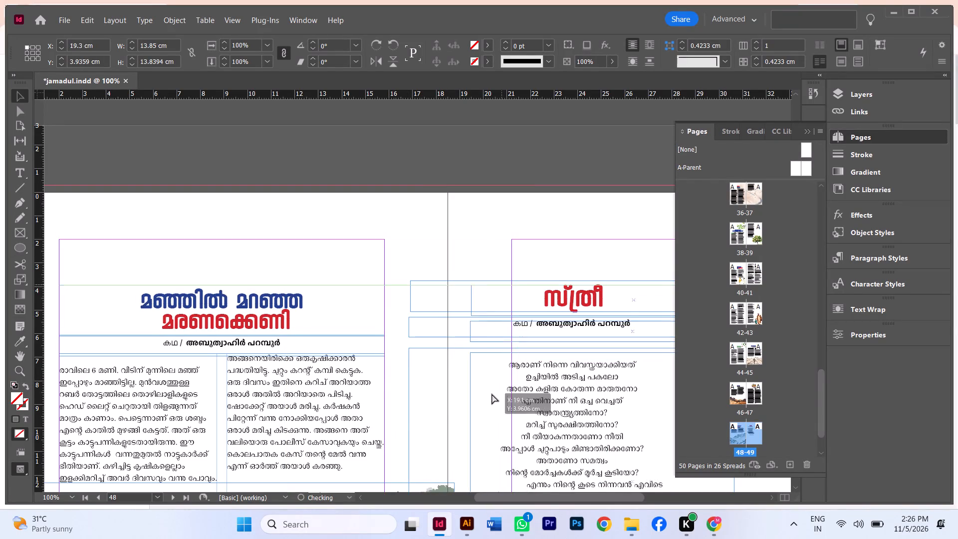
left_click_drag(492, 394, 518, 392)
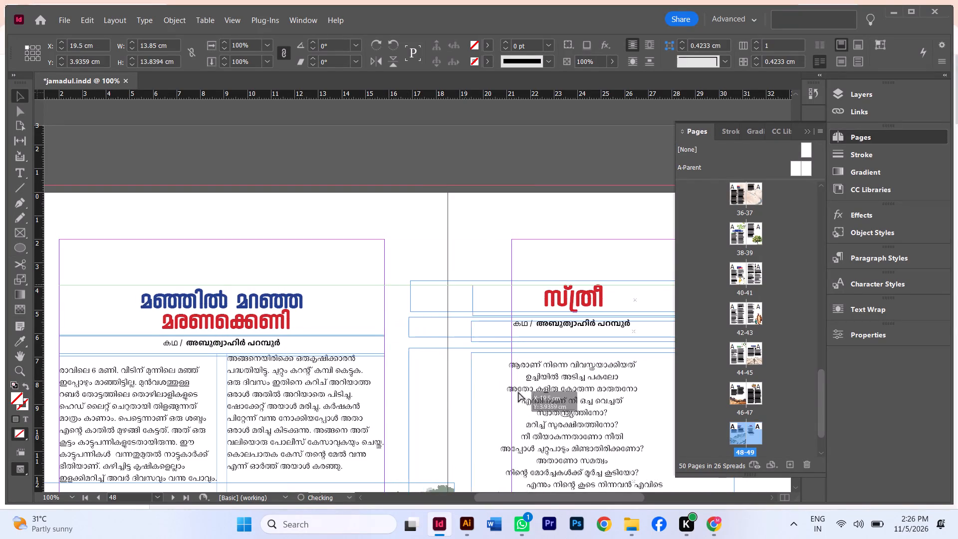
left_click_drag(518, 392, 553, 390)
left_click(471, 299)
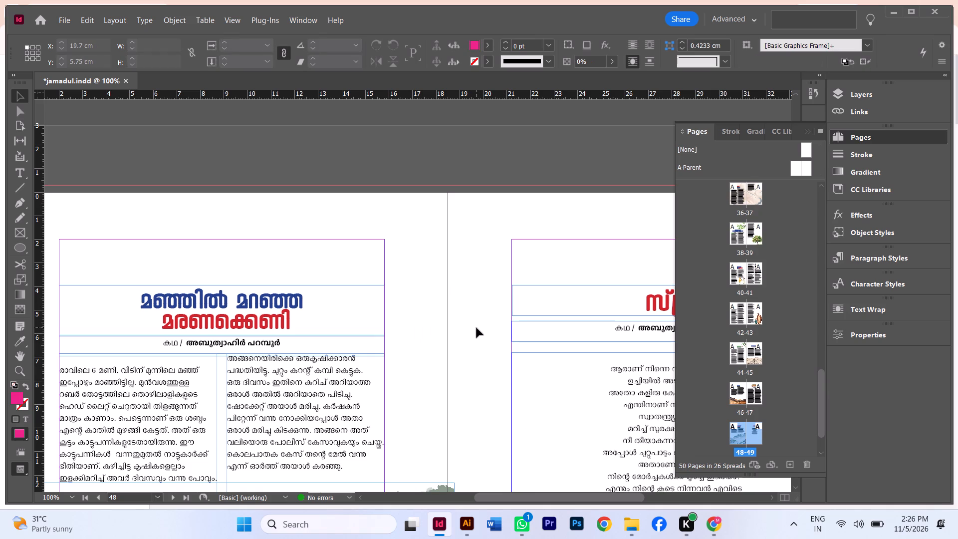
scroll(477, 328, "down", 5, "ctrl")
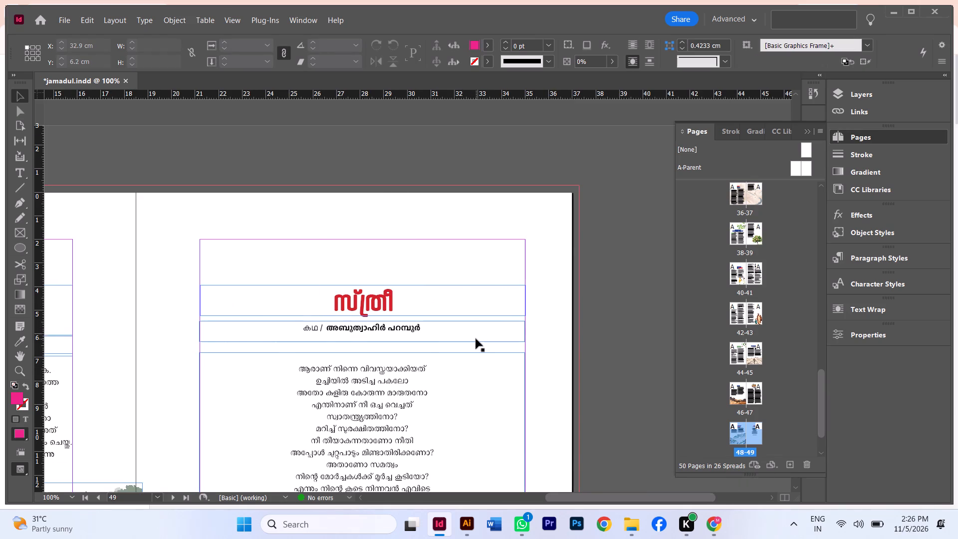
Fit page 48's landscape illustration between the outer bleed and the spine, at X -0.3175 cm and 18.8175 cm wide.
scroll(475, 342, "down", 7)
scroll(469, 348, "down", 5, "alt")
scroll(465, 348, "up", 3, "alt")
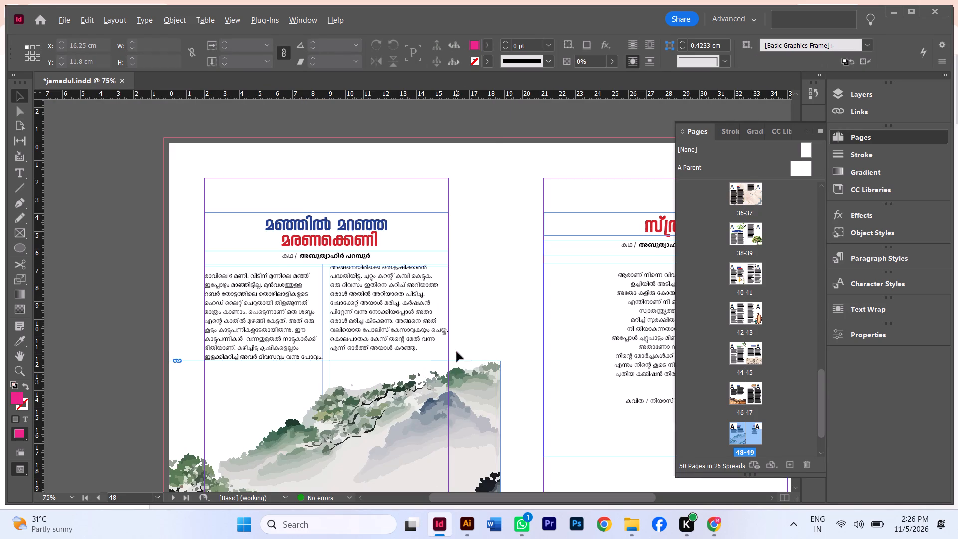
scroll(455, 402, "down", 6)
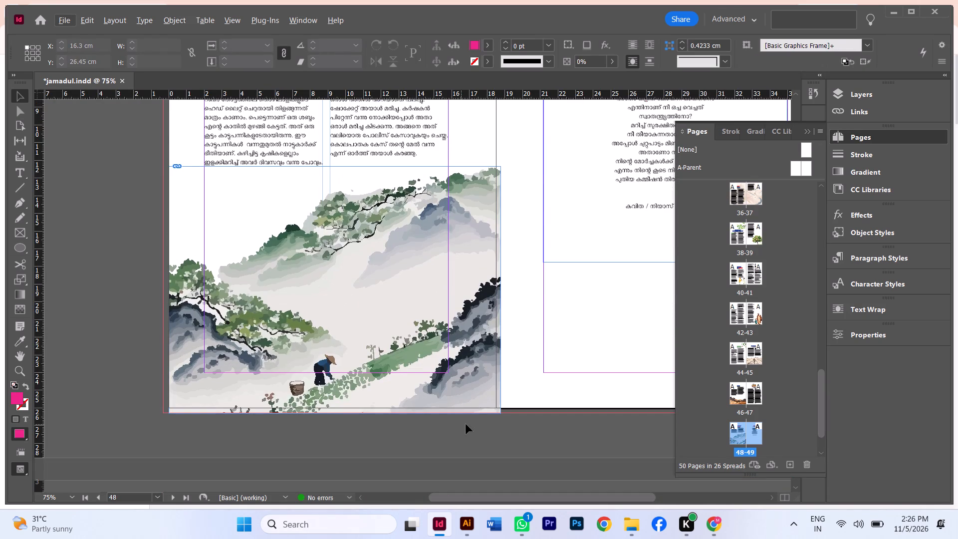
left_click(478, 398)
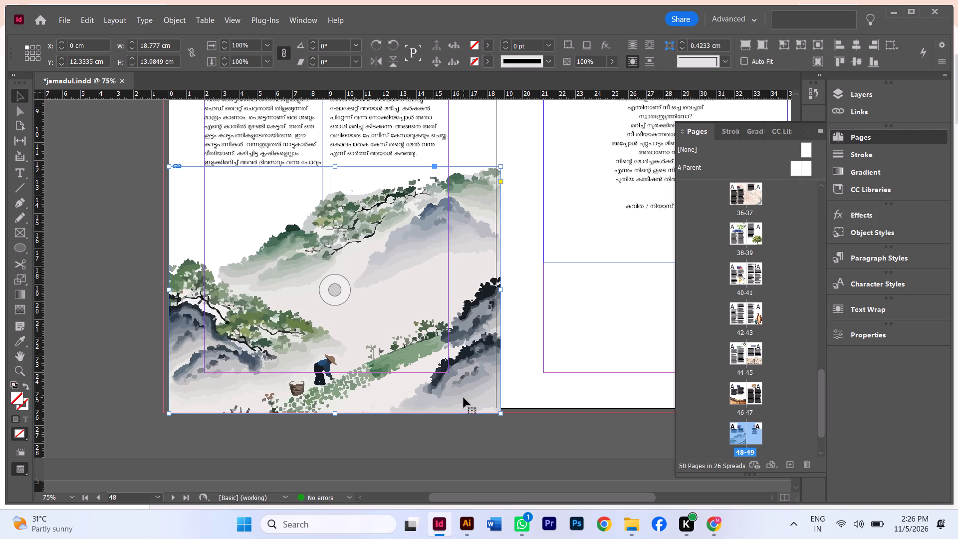
key("Left")
key("Left")
key("Left")
key("Left")
key("Left")
key("Left")
key("Left")
key("Left")
key("Left")
key("Left")
key("Left")
key("Left")
key("Left")
key("Left")
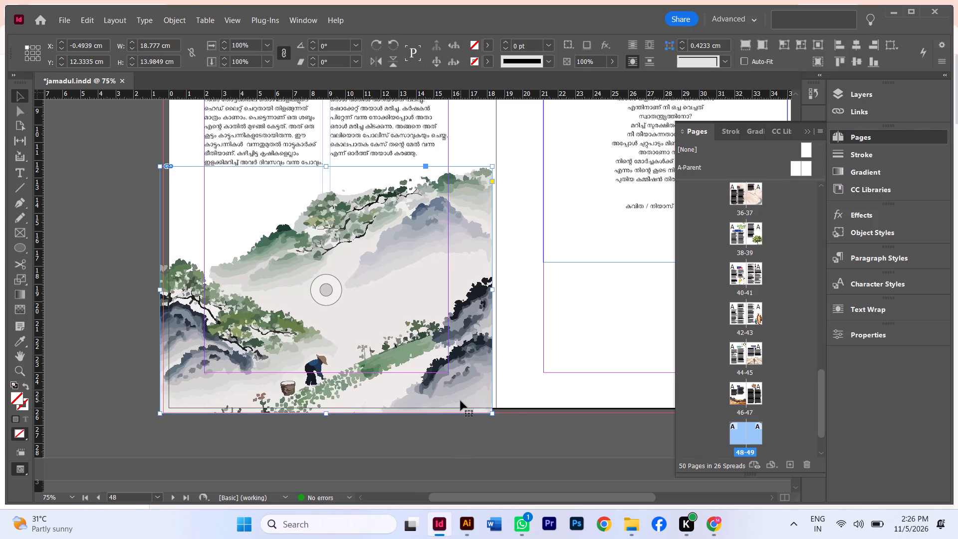
key("Right")
key("Right")
key("Right")
key("Right")
key("Right")
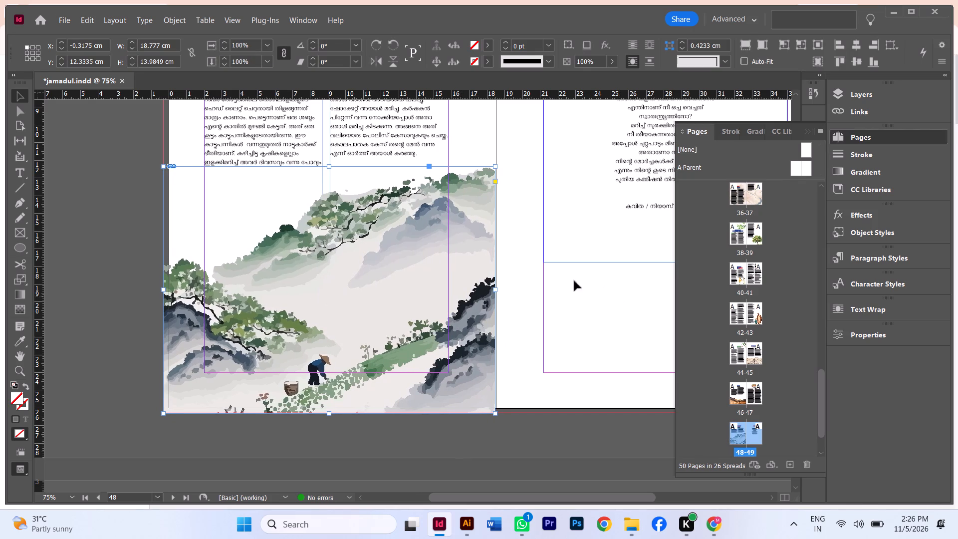
left_click(493, 290, "ctrl+shift")
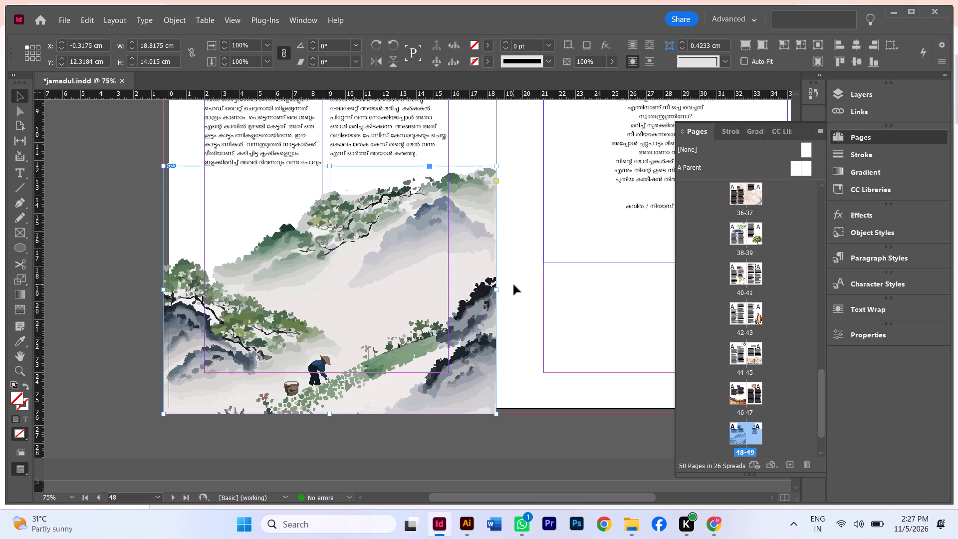
Delete the empty page 34 from the document.
scroll(514, 285, "down", 6, "alt")
scroll(433, 343, "up", 6)
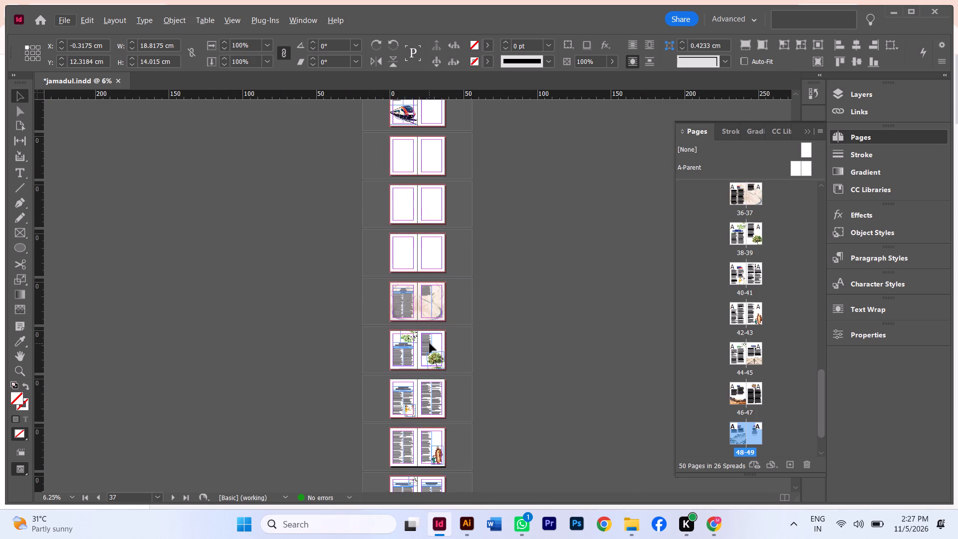
scroll(430, 343, "up", 2)
scroll(395, 260, "up", 1, "alt")
scroll(406, 238, "up", 6)
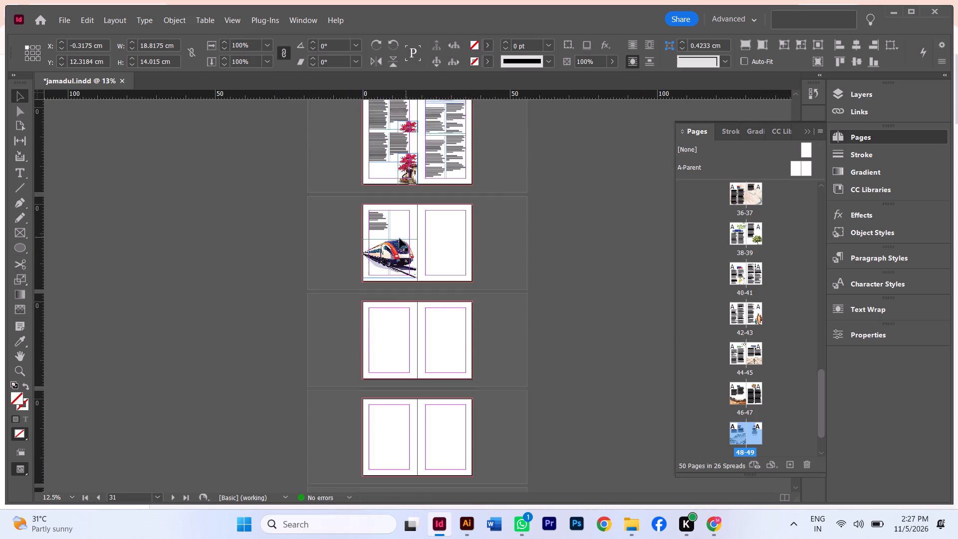
scroll(399, 236, "up", 3)
scroll(409, 244, "up", 2, "alt")
scroll(410, 247, "up", 2)
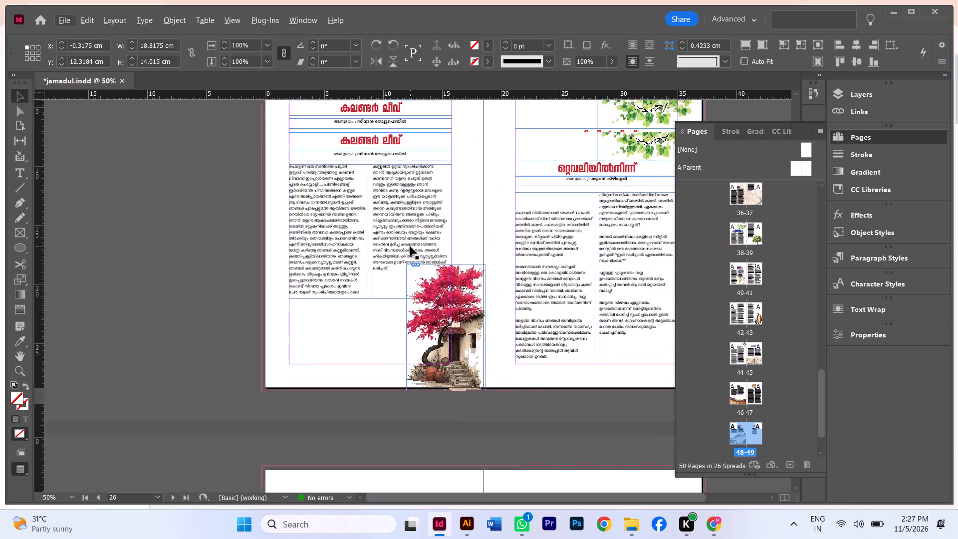
scroll(410, 247, "up", 3)
scroll(441, 280, "down", 16)
scroll(519, 283, "down", 3)
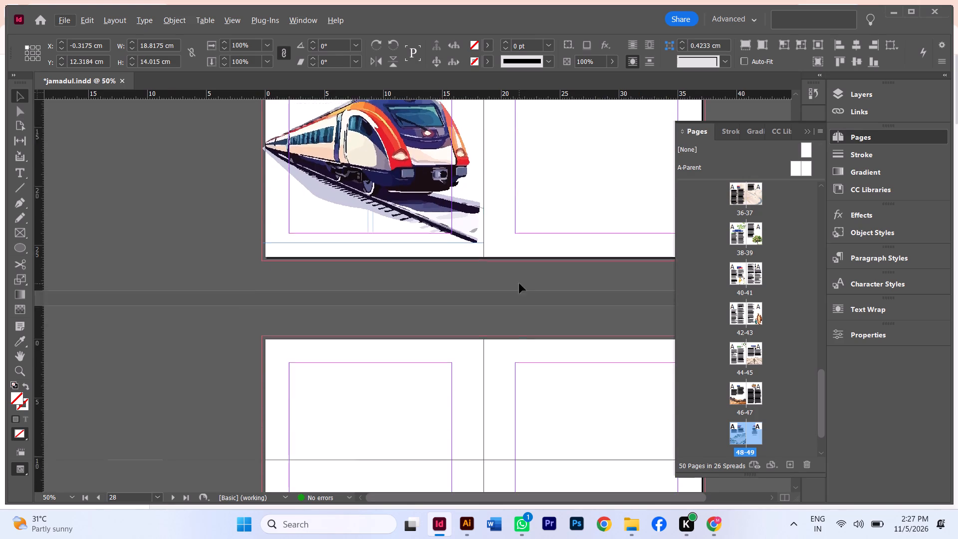
scroll(519, 283, "down", 3)
scroll(742, 290, "up", 12)
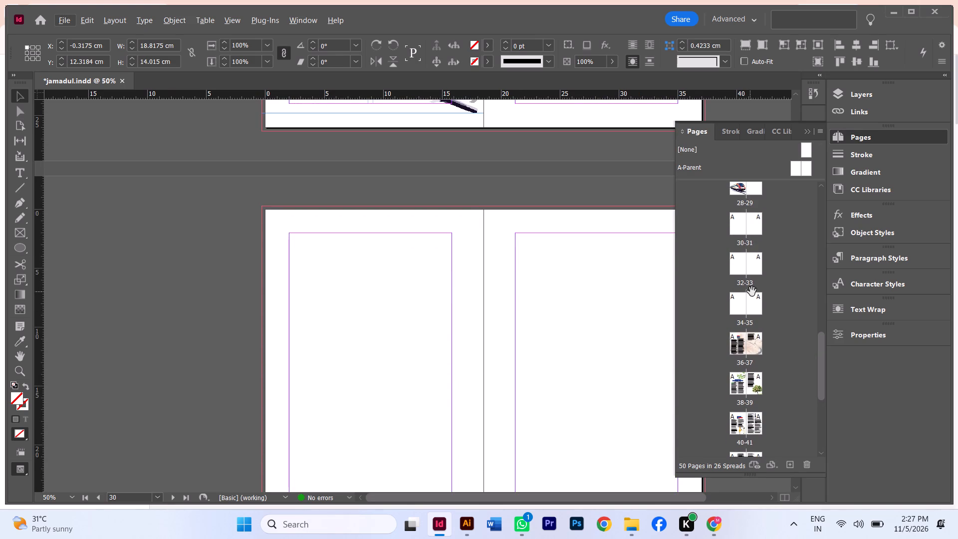
left_click(736, 304)
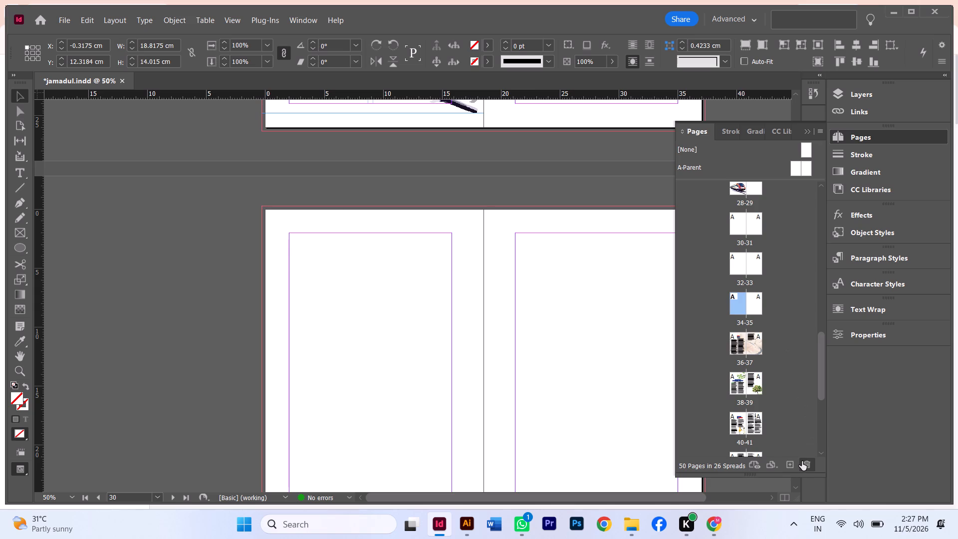
left_click(802, 461)
Delete the empty pages 31 and 30 from the document.
scroll(740, 311, "up", 2)
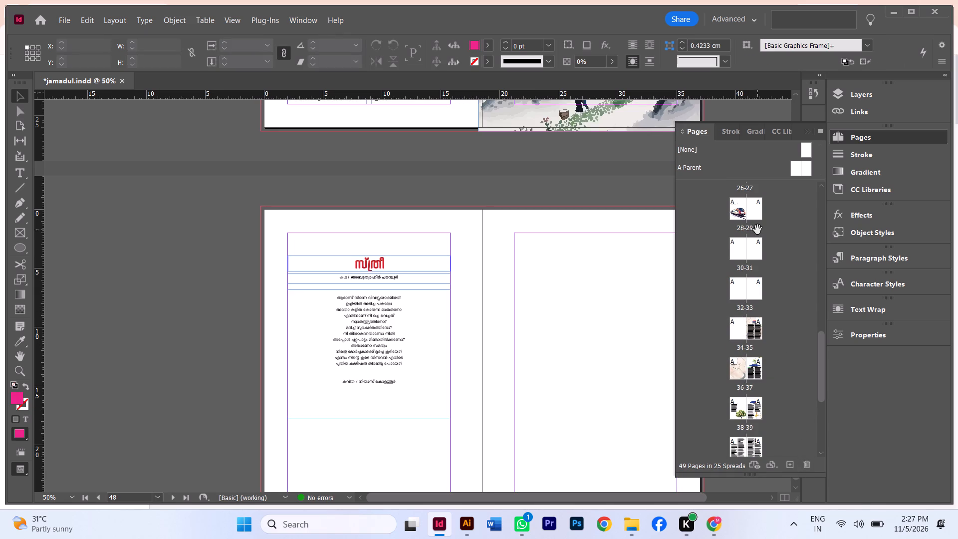
left_click(754, 256)
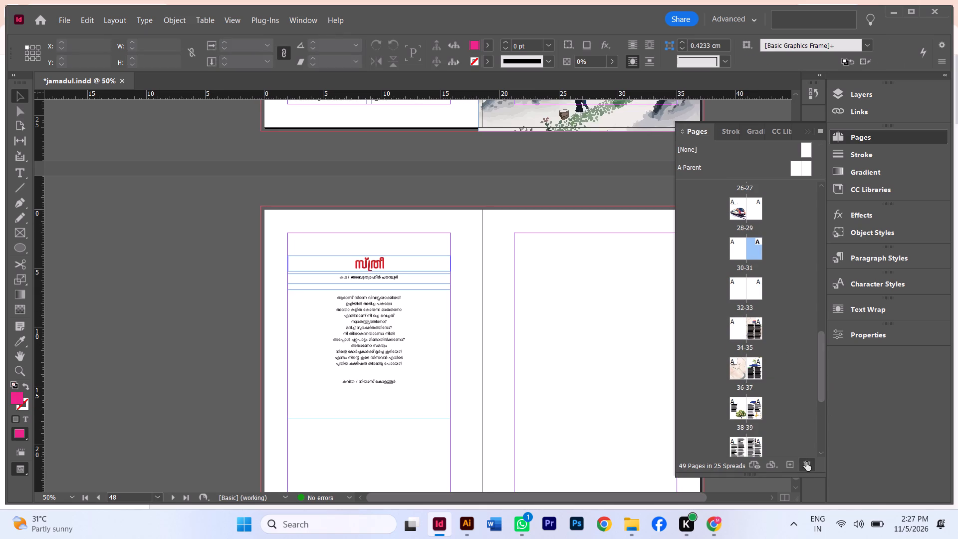
left_click(805, 461)
left_click(732, 245)
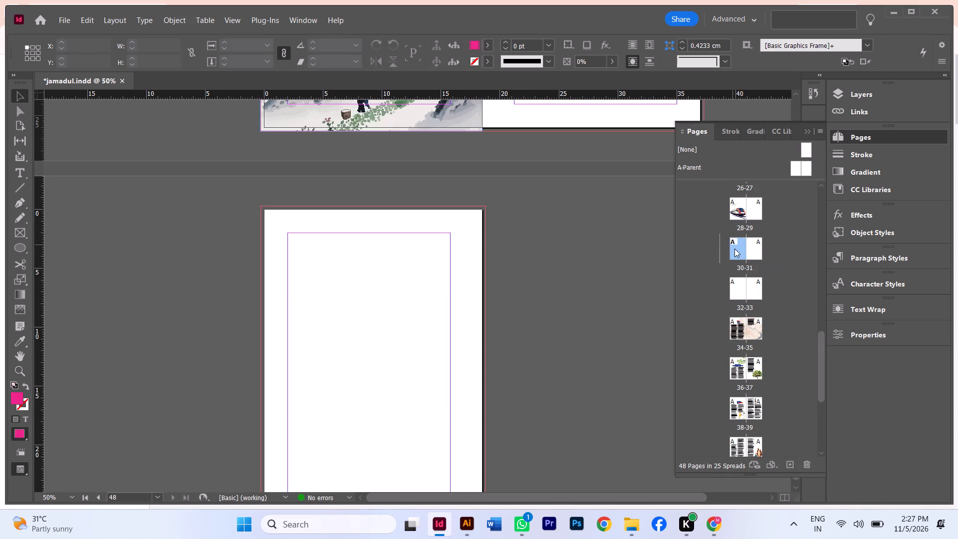
key("Delete")
left_click(814, 465)
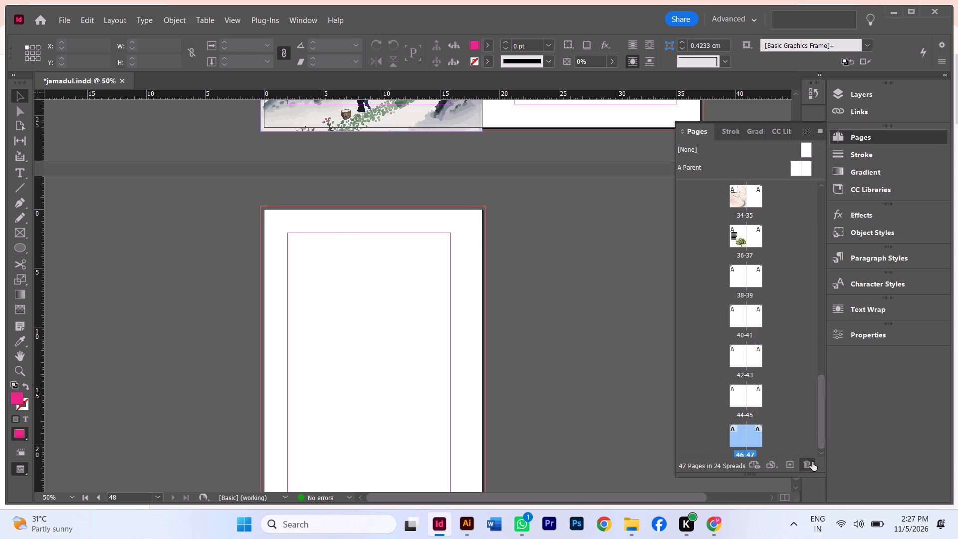
Delete the first two empty pages that follow the train illustration on page 28.
scroll(764, 273, "up", 11)
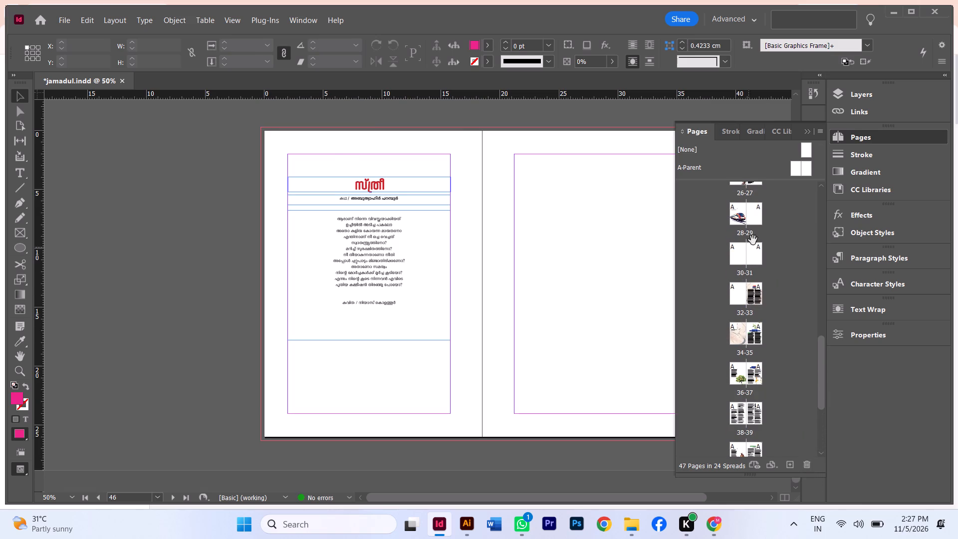
left_click(759, 222)
left_click(806, 465)
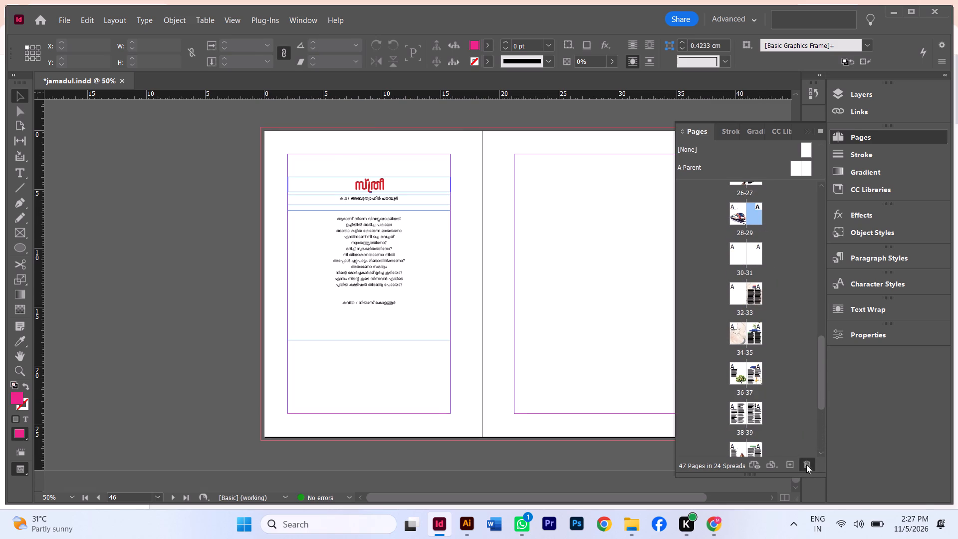
left_click(753, 215)
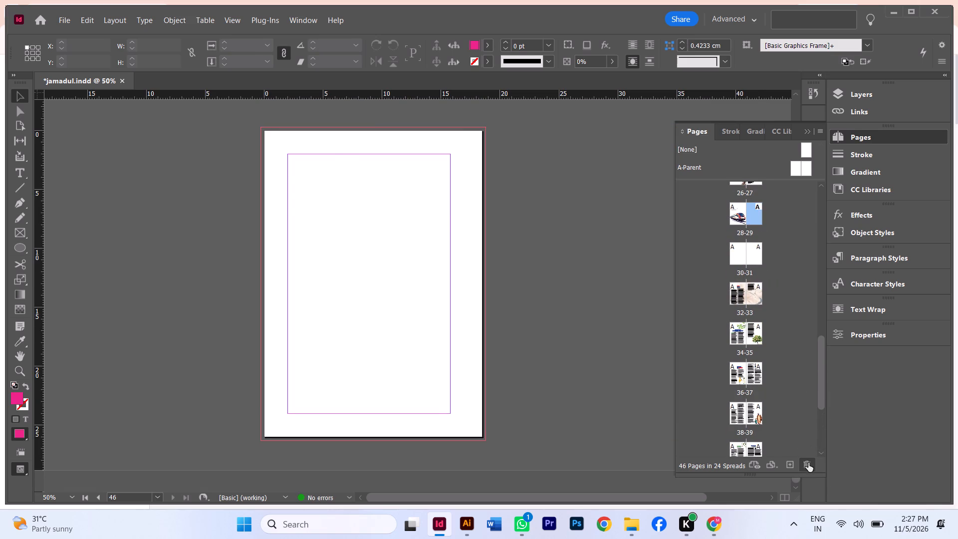
left_click(808, 463)
Delete the last two empty pages between the train illustration on page 28 and the following story.
scroll(749, 249, "up", 9)
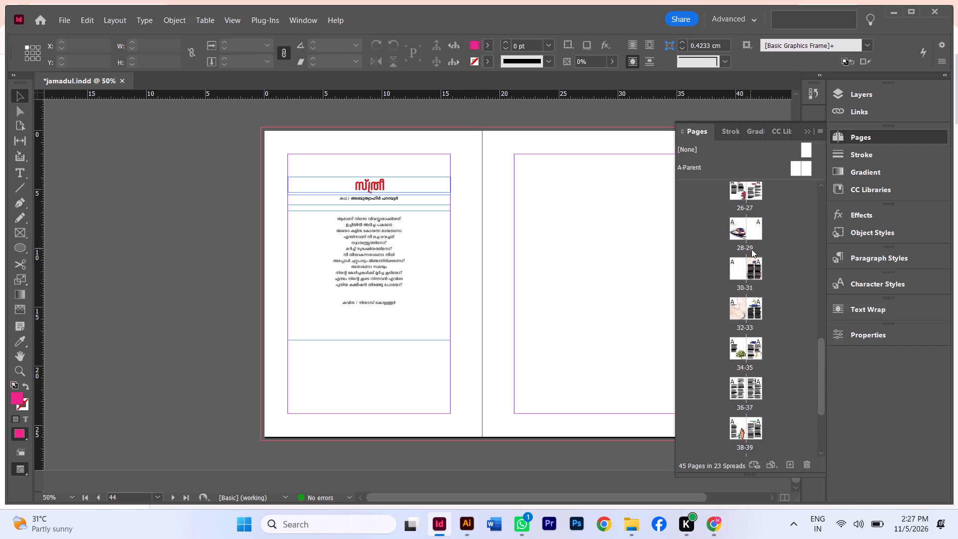
left_click(760, 233)
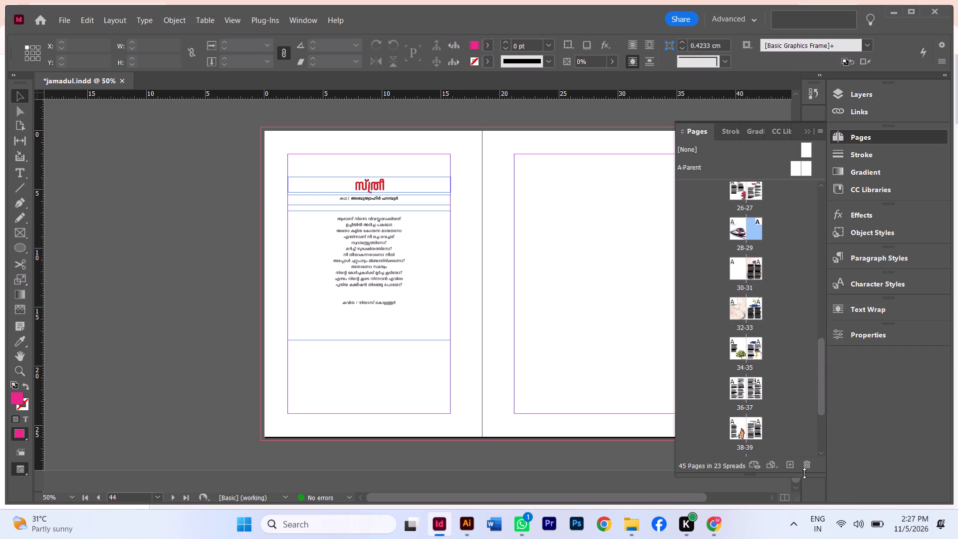
left_click(807, 469)
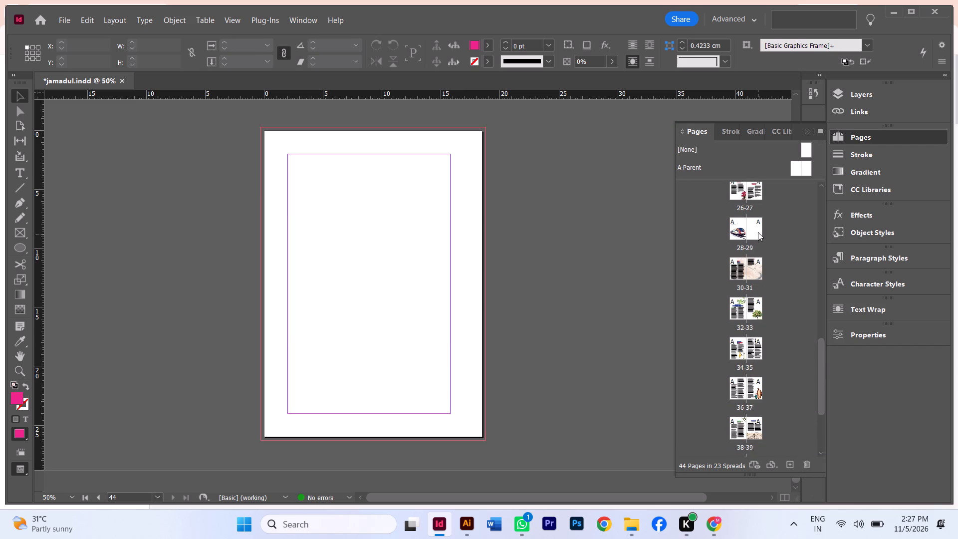
left_click(757, 232)
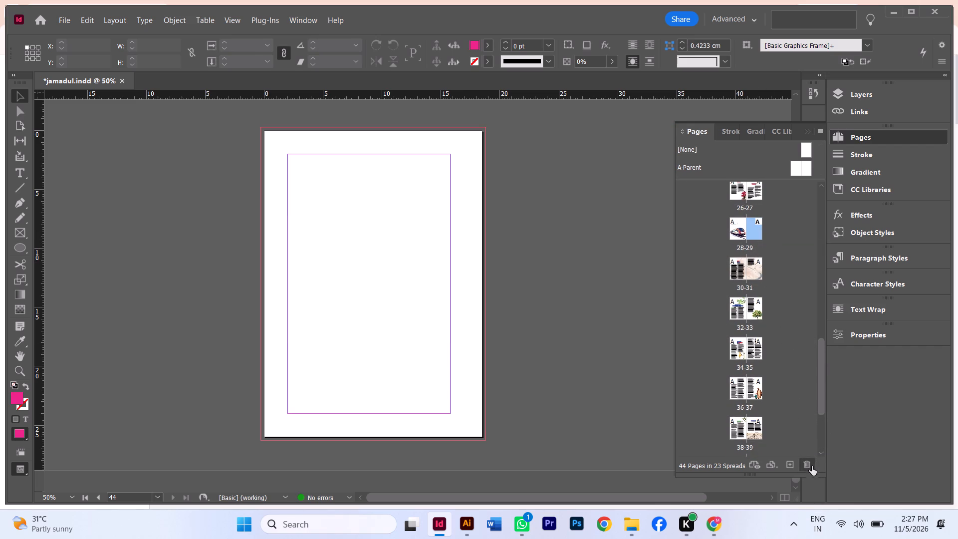
left_click(811, 465)
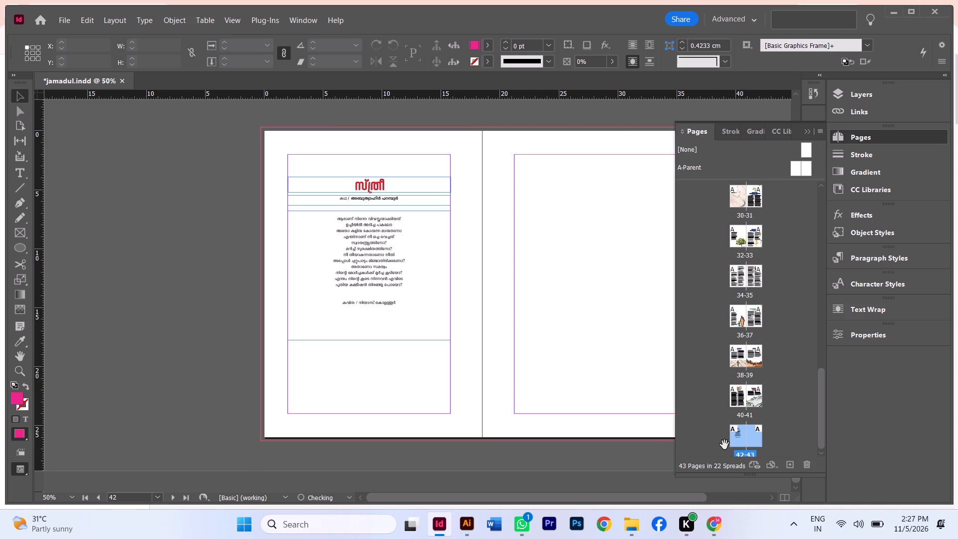
Examine the layout of the shifted spreads between pages 30 and 43, checking text, titles and illustrations against margins and spine.
scroll(560, 396, "up", 6)
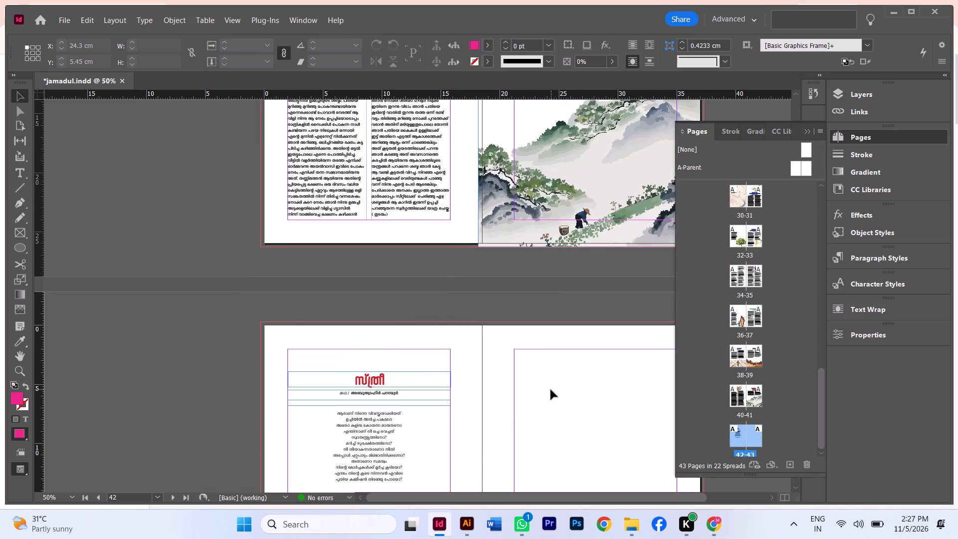
scroll(551, 390, "up", 20)
scroll(542, 379, "up", 16)
middle_click(542, 379)
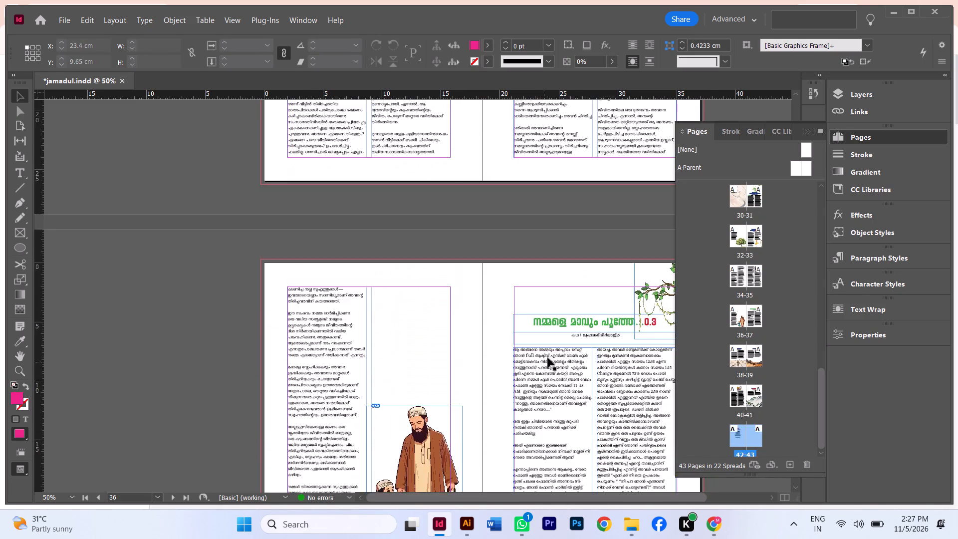
scroll(548, 358, "up", 20)
scroll(546, 348, "up", 6)
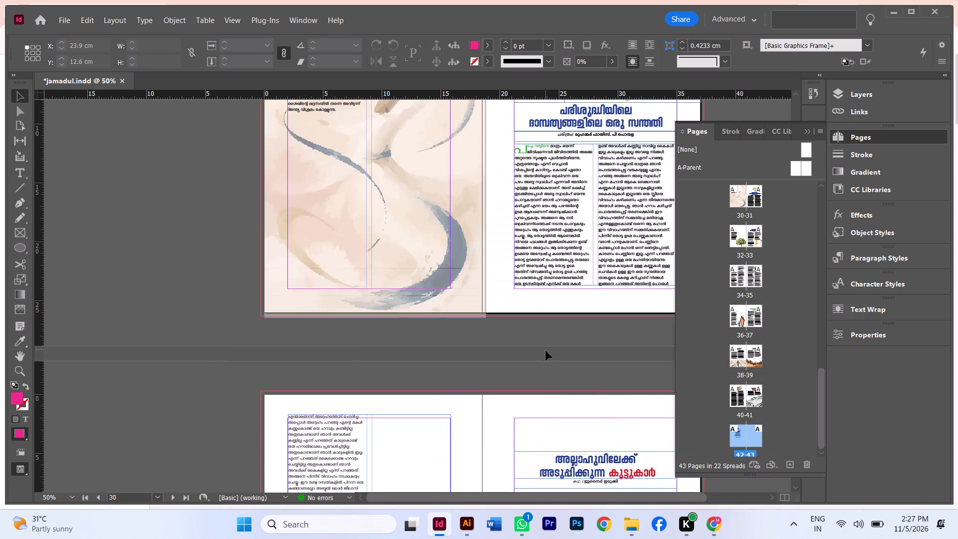
scroll(546, 351, "up", 6)
scroll(546, 351, "down", 8)
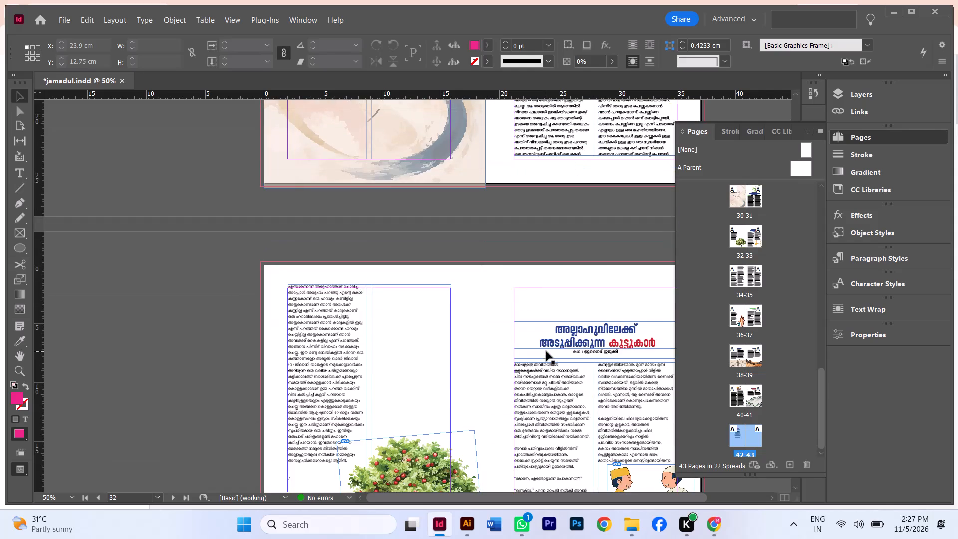
scroll(546, 357, "down", 6)
scroll(547, 358, "up", 3)
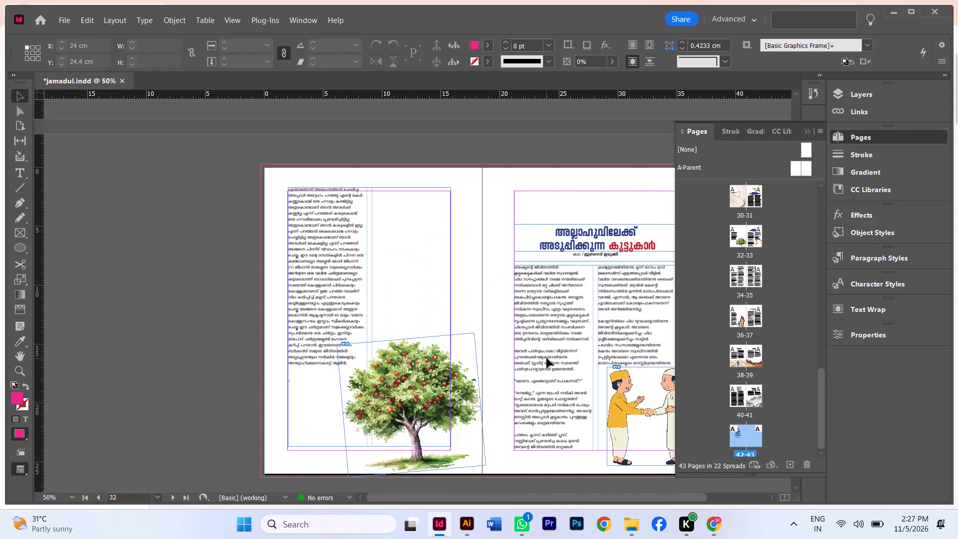
scroll(551, 362, "down", 14)
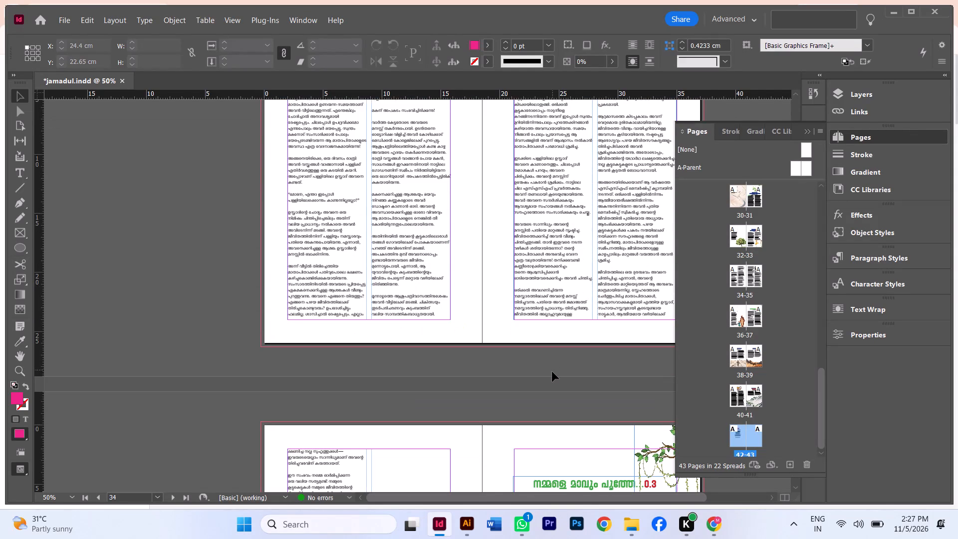
scroll(552, 372, "down", 3, "ctrl")
scroll(552, 372, "down", 13)
scroll(552, 372, "up", 15)
scroll(552, 373, "down", 7)
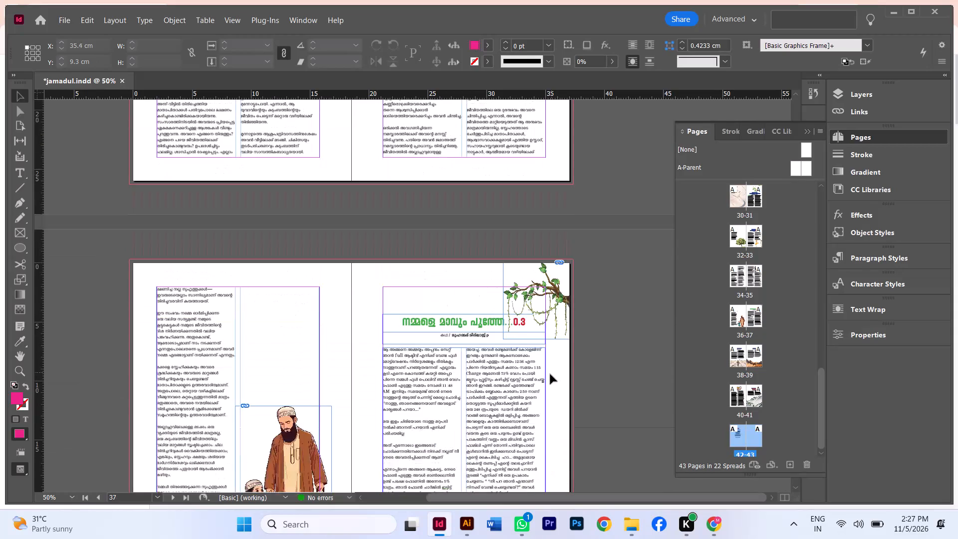
scroll(550, 374, "down", 7)
scroll(556, 379, "up", 5)
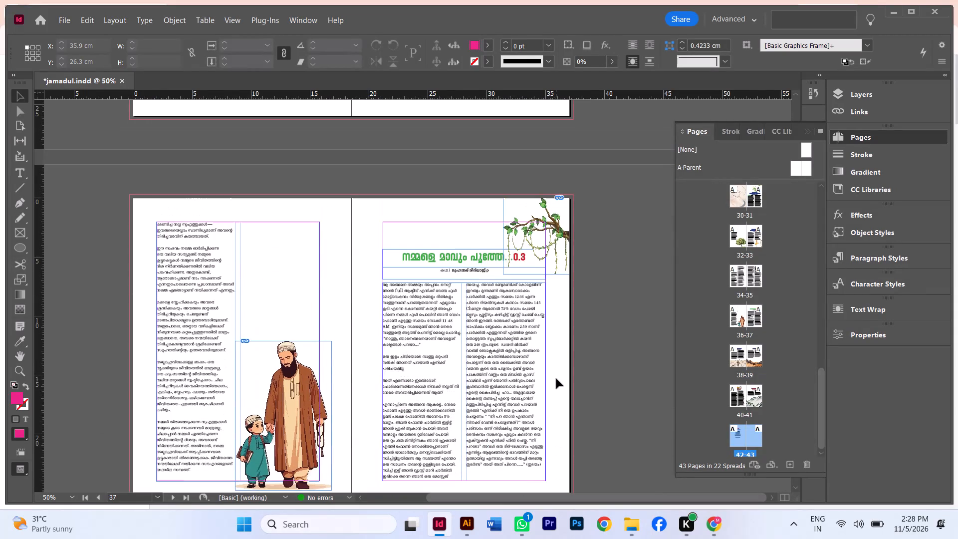
scroll(557, 382, "up", 20)
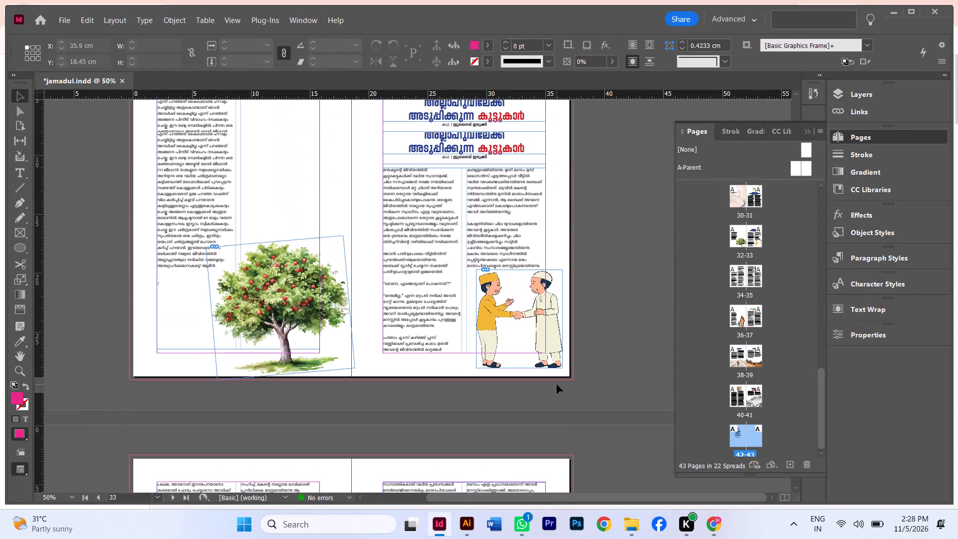
scroll(557, 384, "down", 8)
scroll(557, 384, "up", 2)
scroll(557, 384, "down", 7)
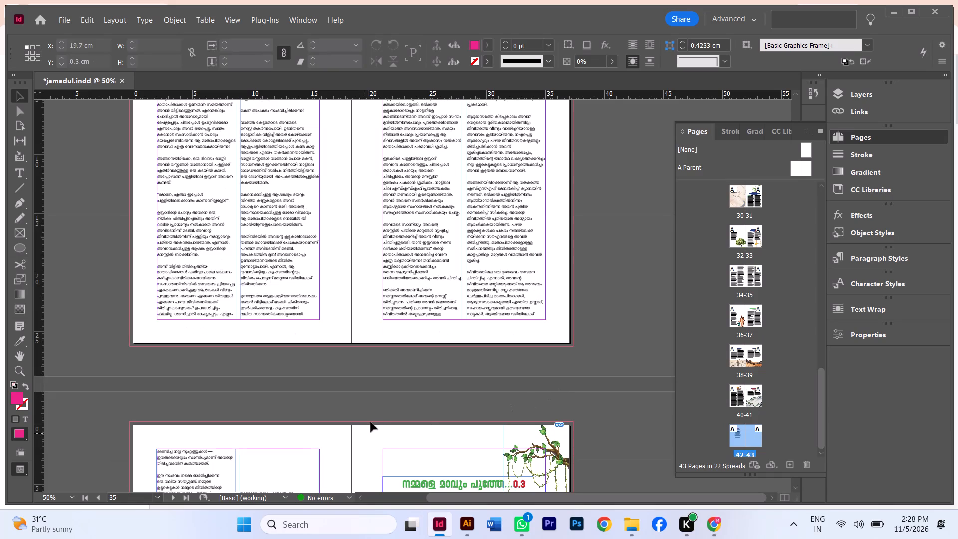
Review the story text and the following title spread around pages 35 to 37.
scroll(385, 398, "down", 4)
scroll(378, 402, "up", 2, "alt")
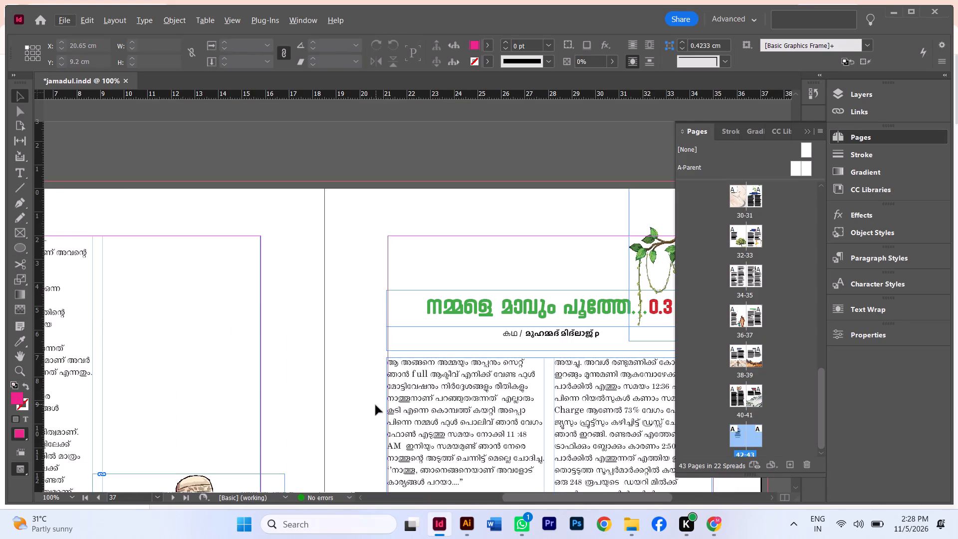
scroll(376, 405, "up", 20)
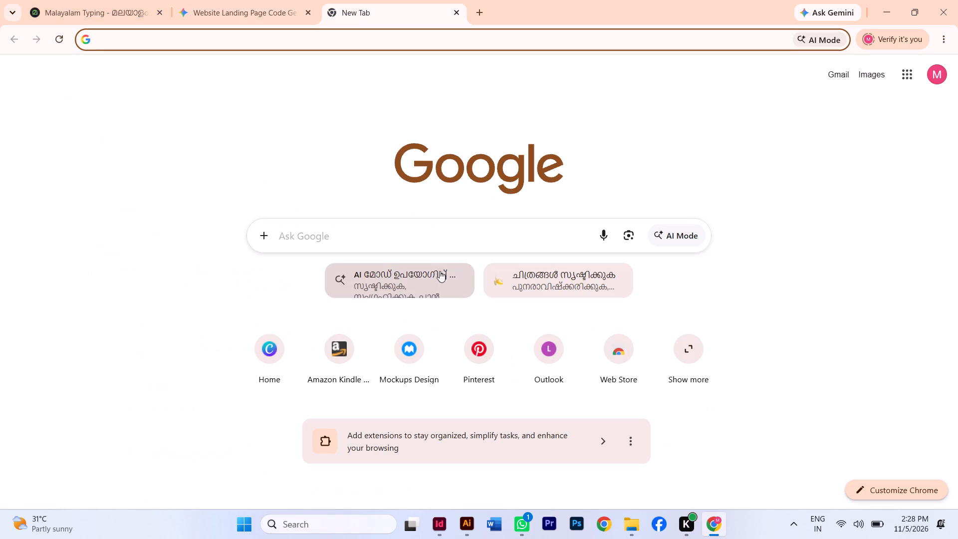
left_click(349, 225)
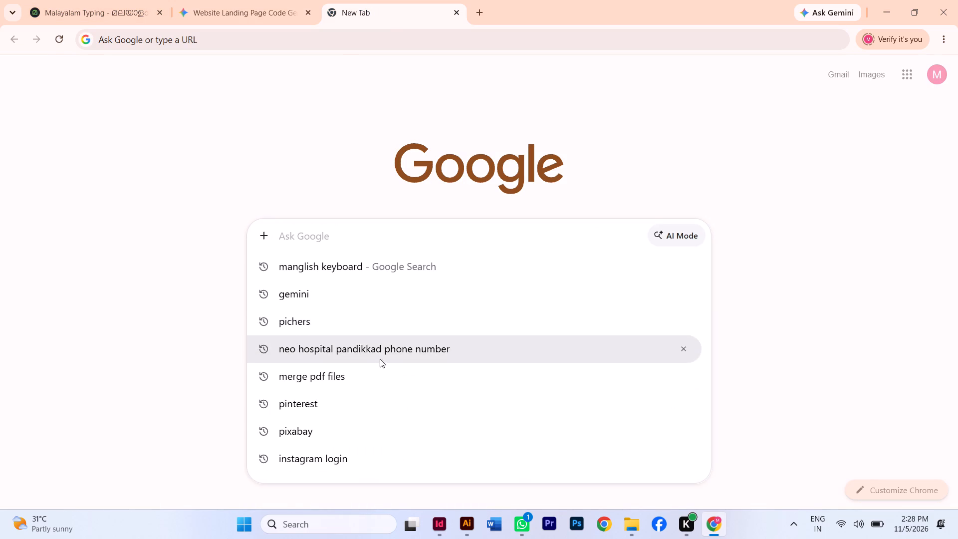
left_click(386, 321)
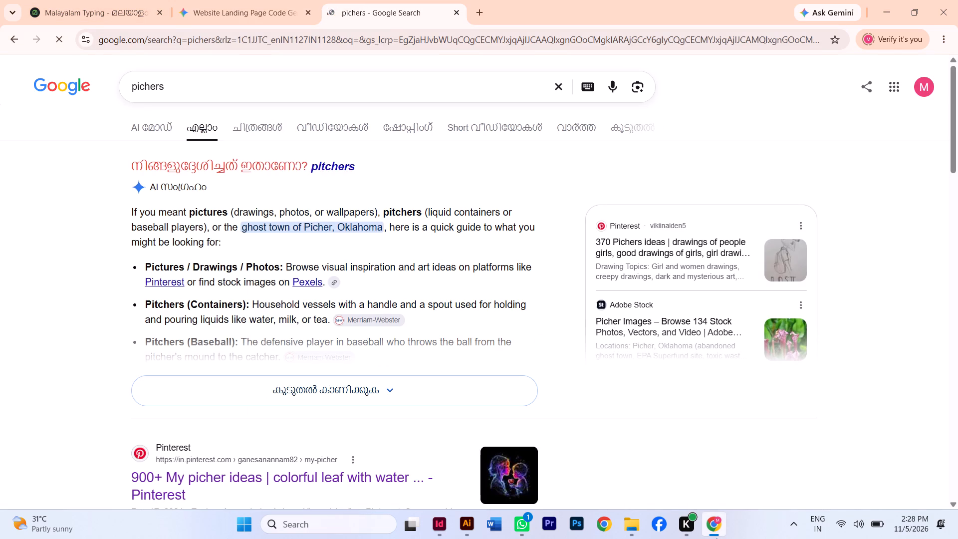
left_click(264, 126)
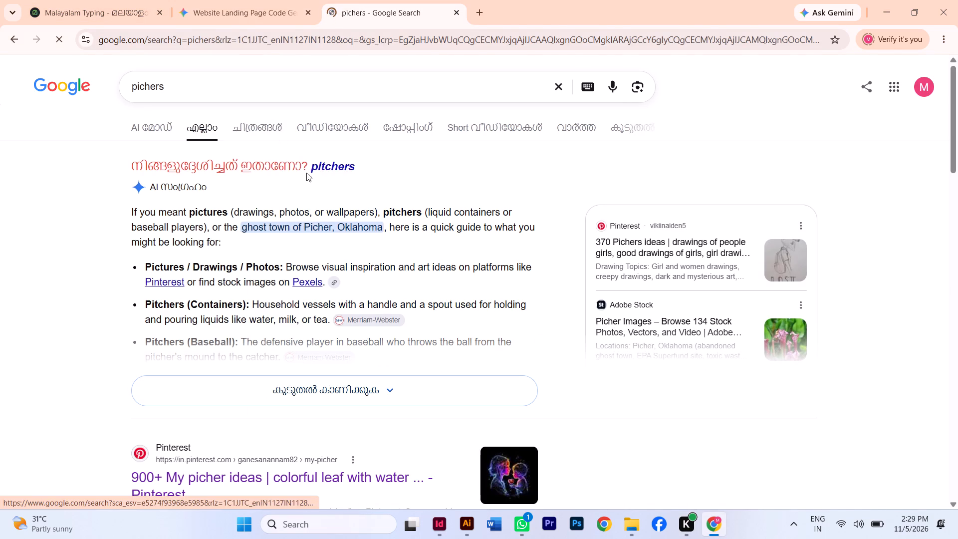
left_click(569, 304)
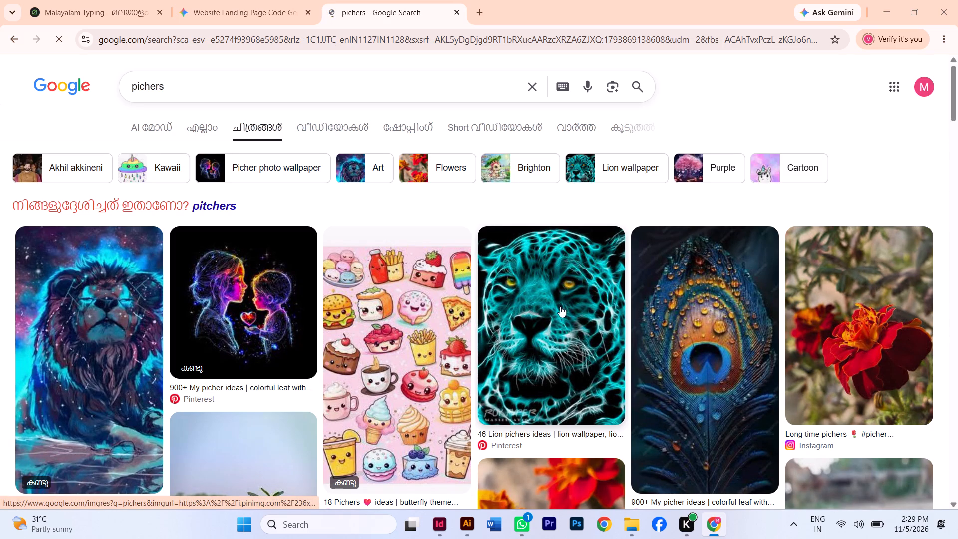
left_click(848, 393)
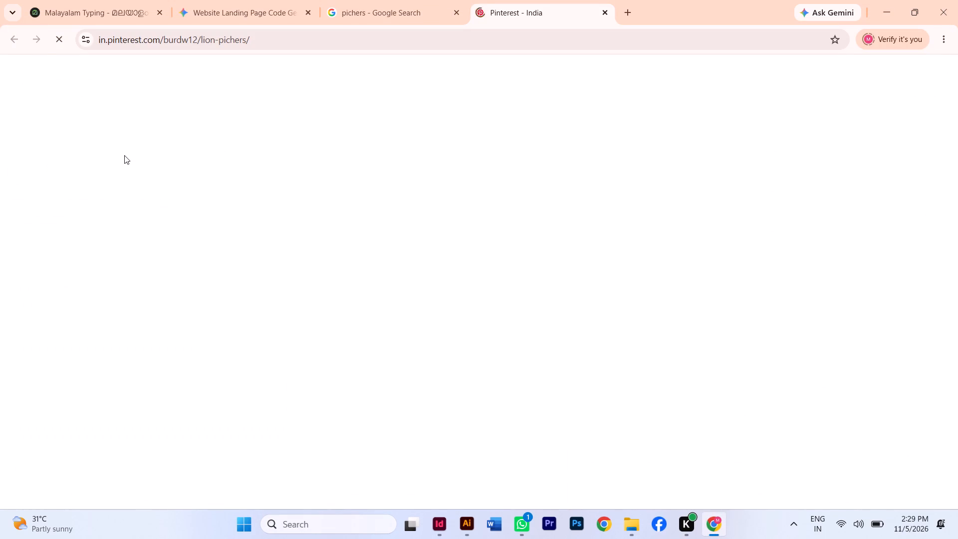
Search Pinterest for "frends".
left_click(158, 82)
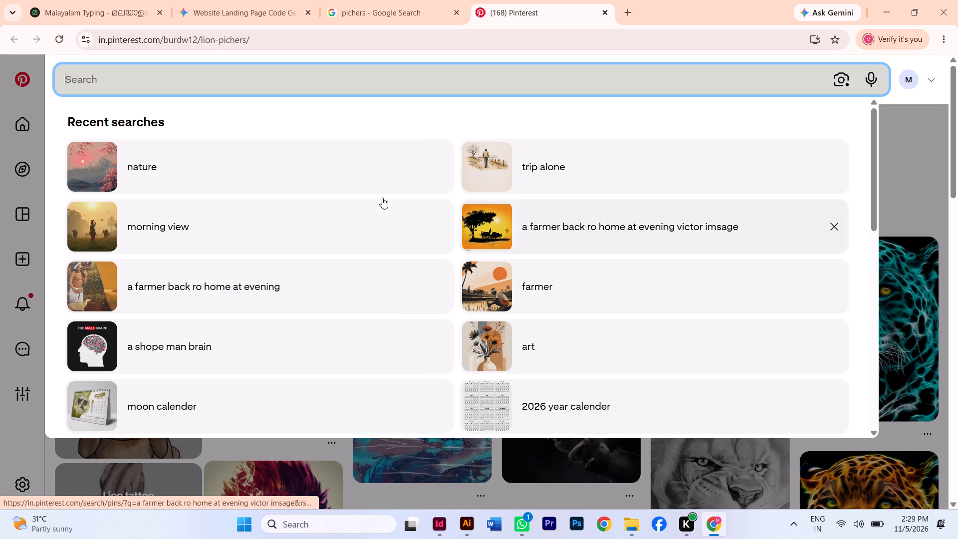
type("fre")
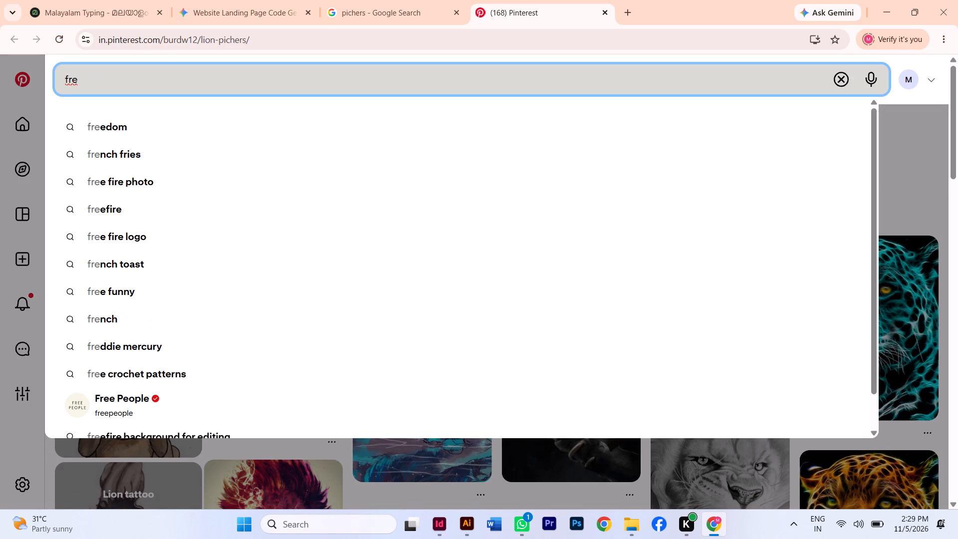
type("nds")
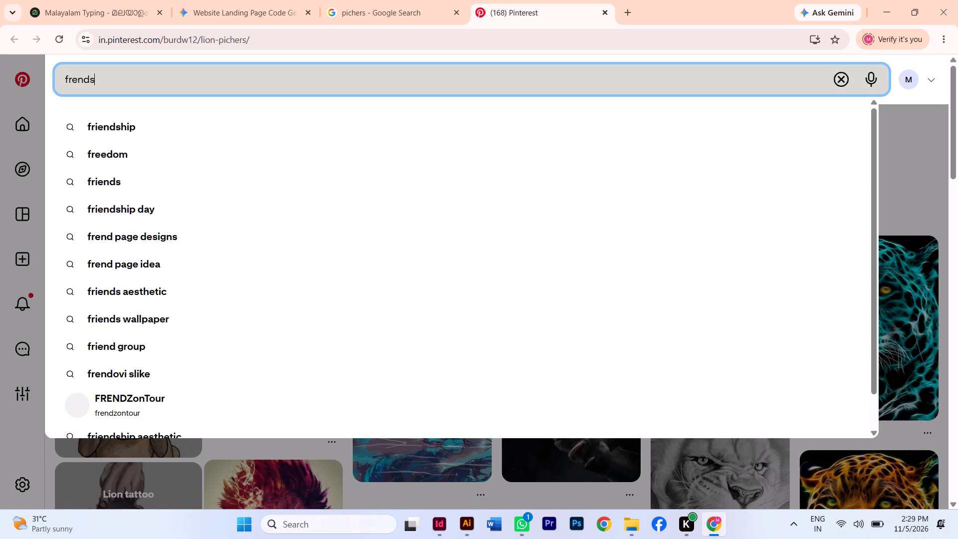
key("Return")
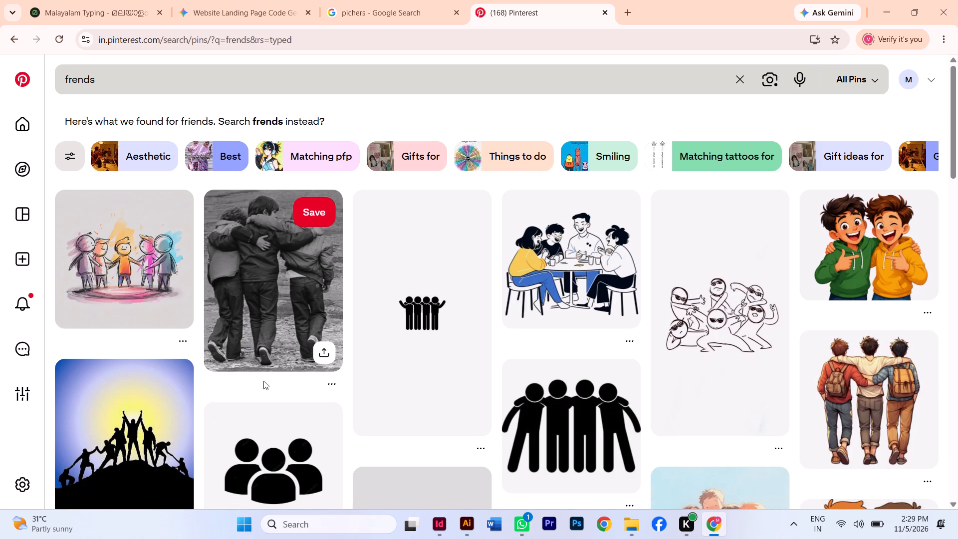
Switch to InDesign and reread the beginning of the story text on the spread with page 35.
left_click(445, 527)
scroll(435, 433, "up", 4)
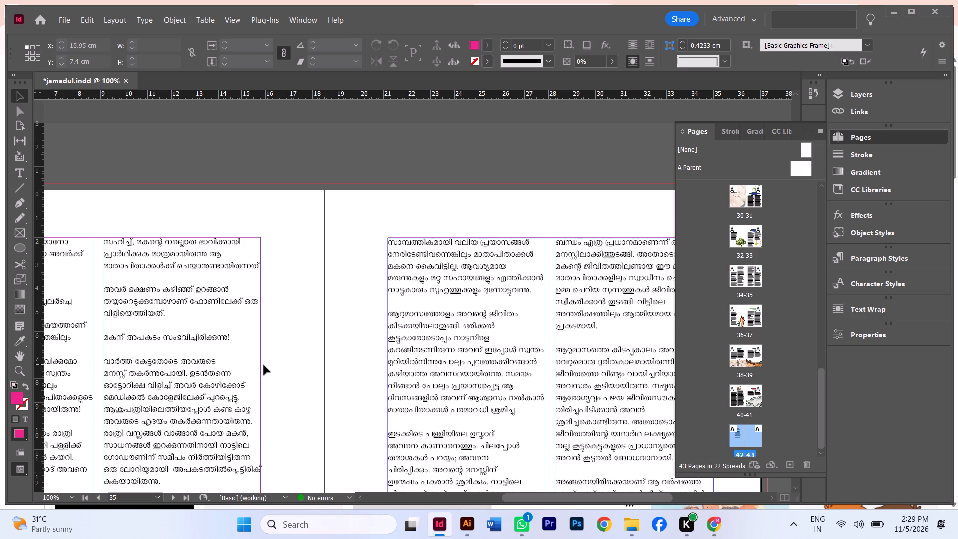
scroll(264, 366, "down", 1)
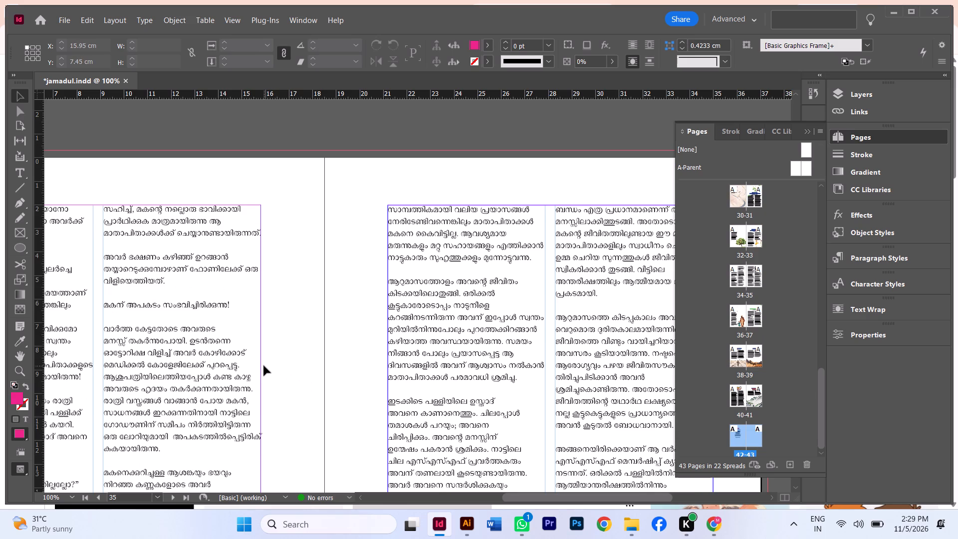
scroll(264, 366, "down", 1)
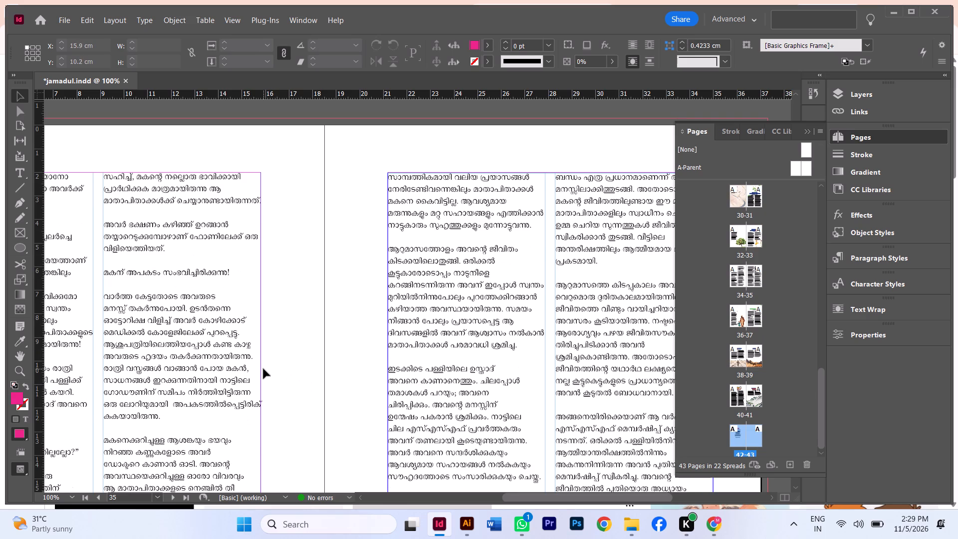
Return to Chrome and search Pinterest for friends and family pictures.
left_click(718, 522)
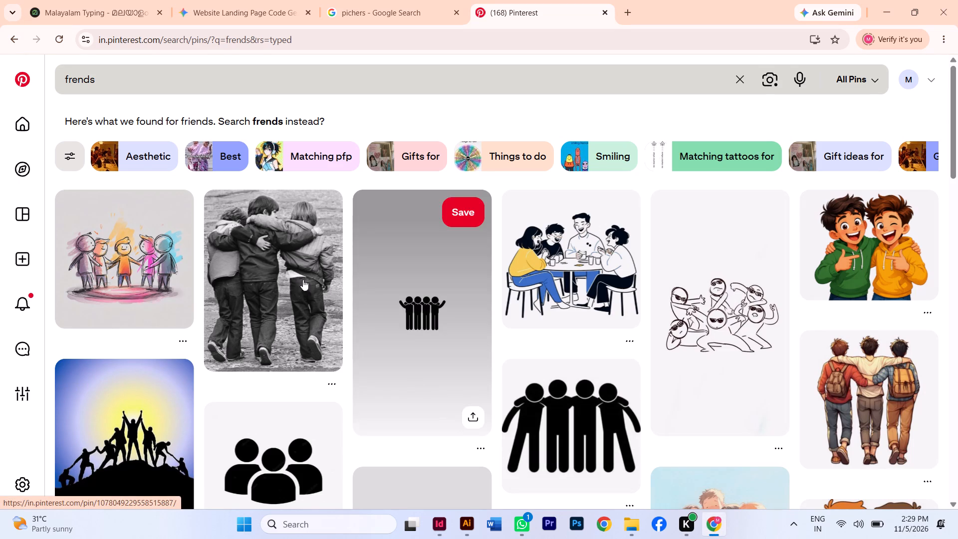
left_click(106, 84)
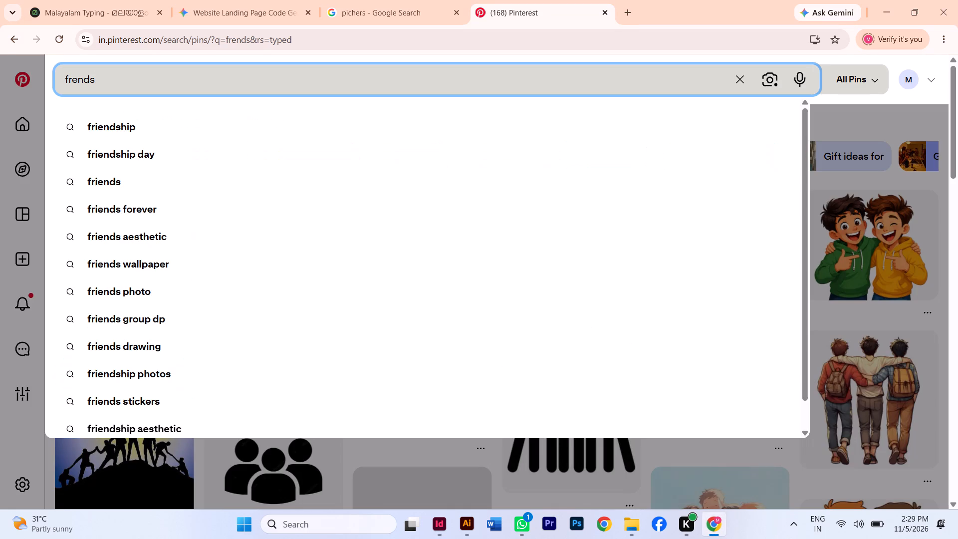
key("equal")
key("equal")
key("equal")
key("equal")
key("equal")
key("equal")
key("equal")
key("equal")
key("equal")
type("dfamily")
key("Return")
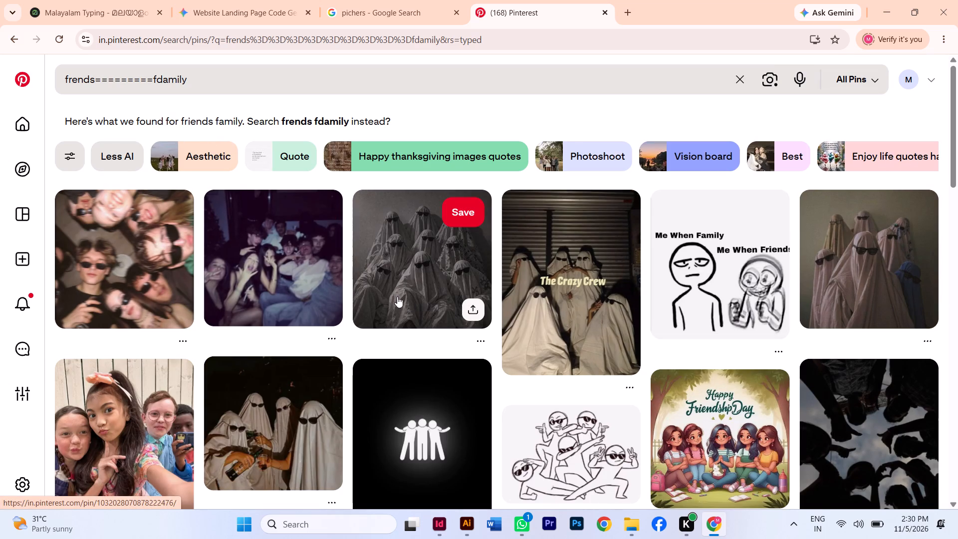
Open the dark group photo pin from the results and browse its related friend-group pictures.
left_click(295, 275)
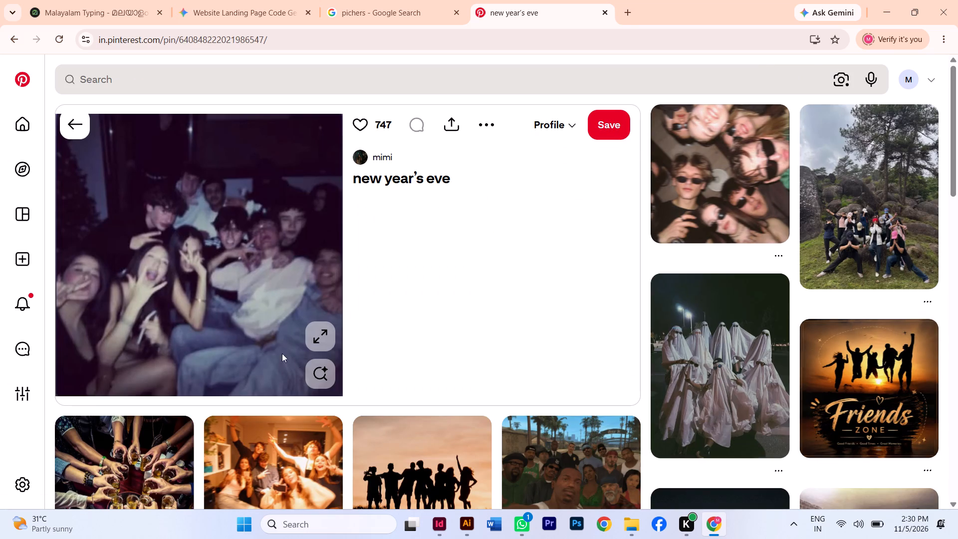
scroll(408, 350, "down", 4)
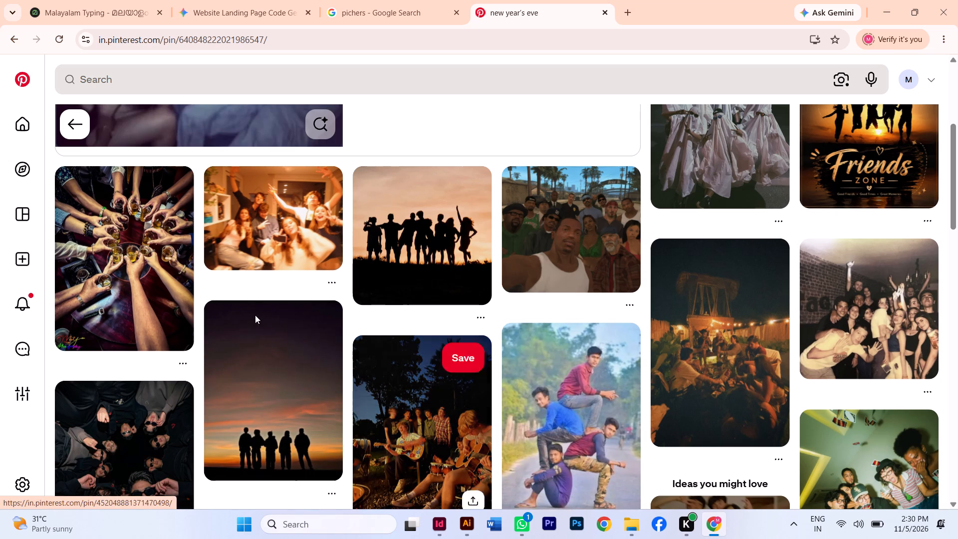
Remove "frends=========fdamily", "frends", "nature" and "trip alone" from Pinterest's recent searches.
left_click(131, 78)
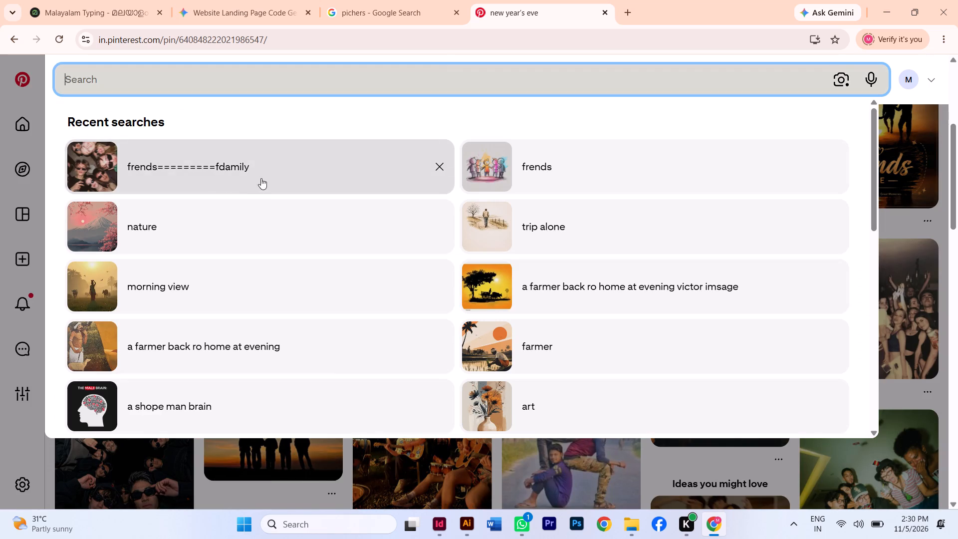
left_click(439, 168)
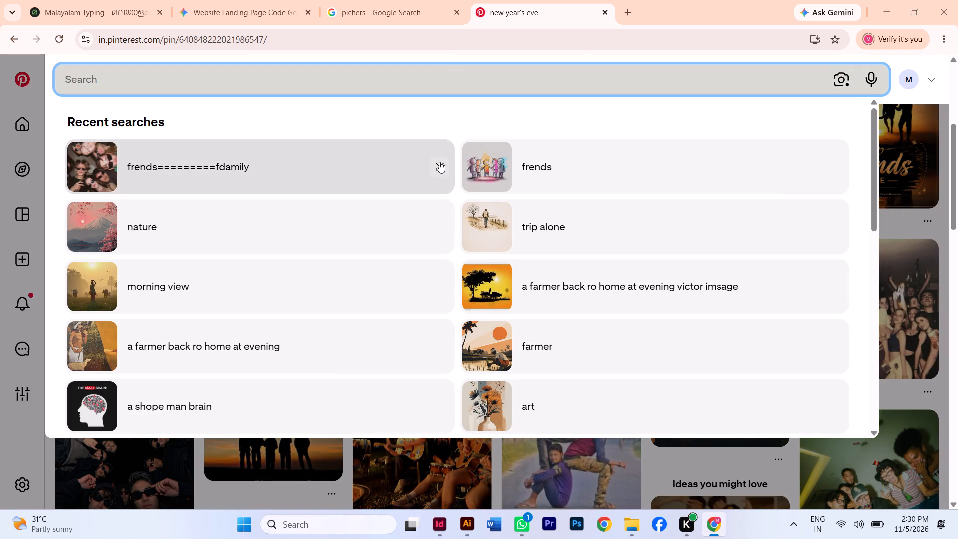
left_click(441, 161)
left_click(438, 165)
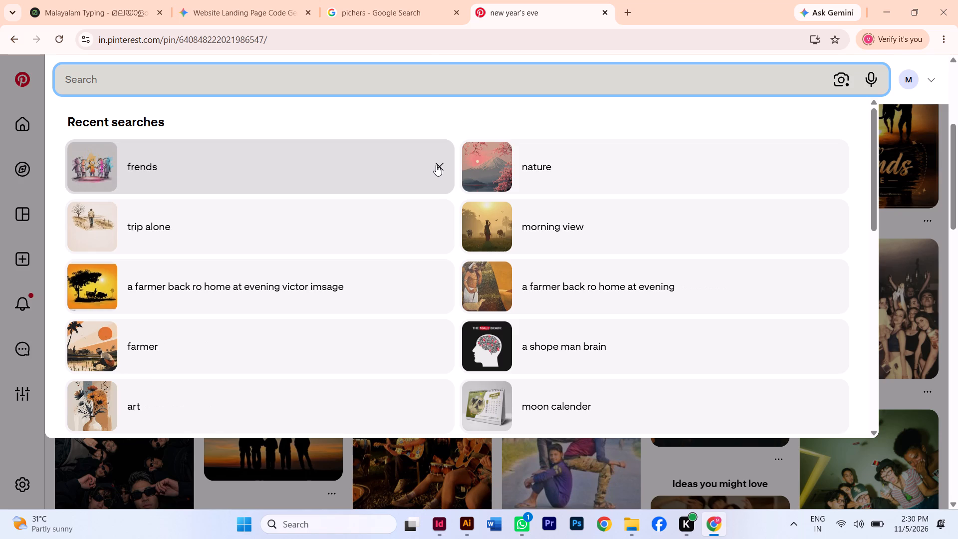
left_click(435, 164)
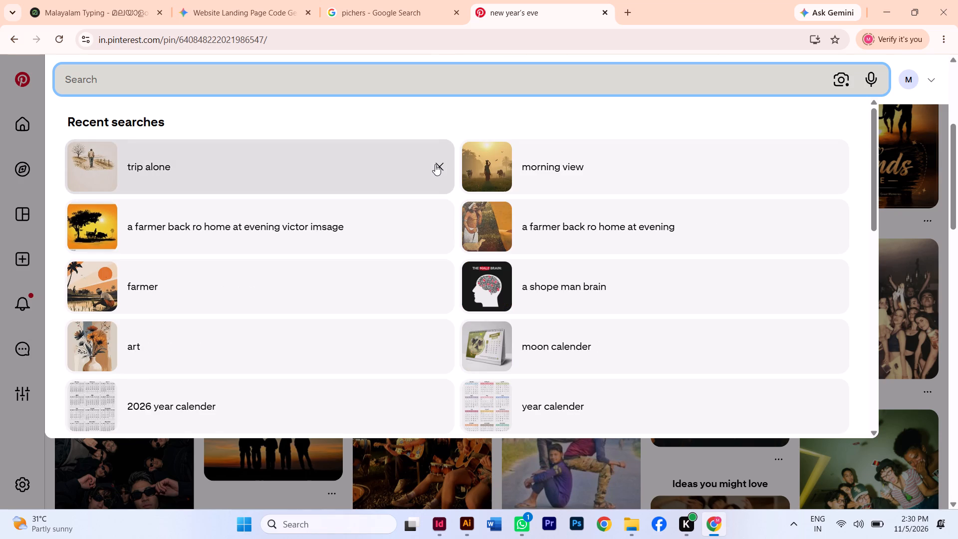
left_click(435, 164)
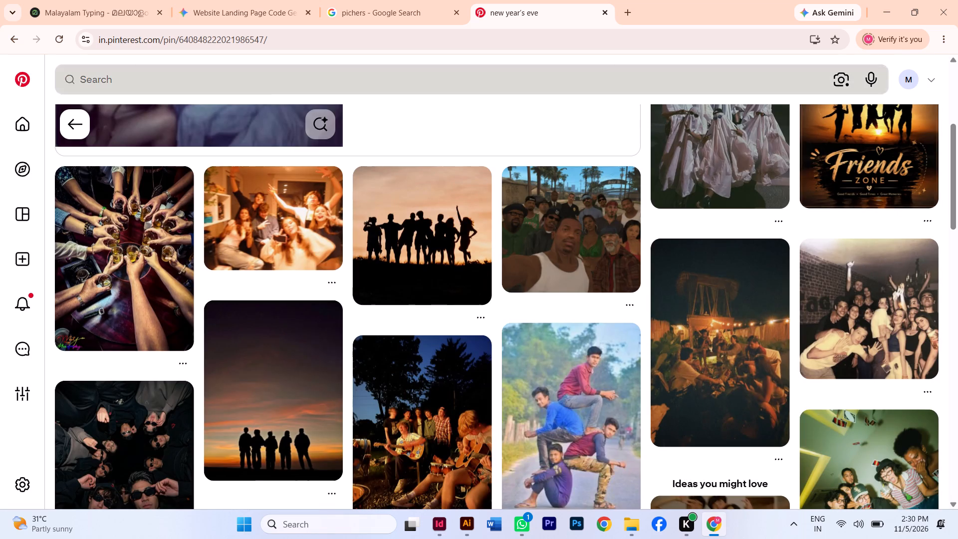
Remove the older recent searches from "food" through "COFEE SHPE", including the parents' love entries and "islamic frends".
left_click(154, 74)
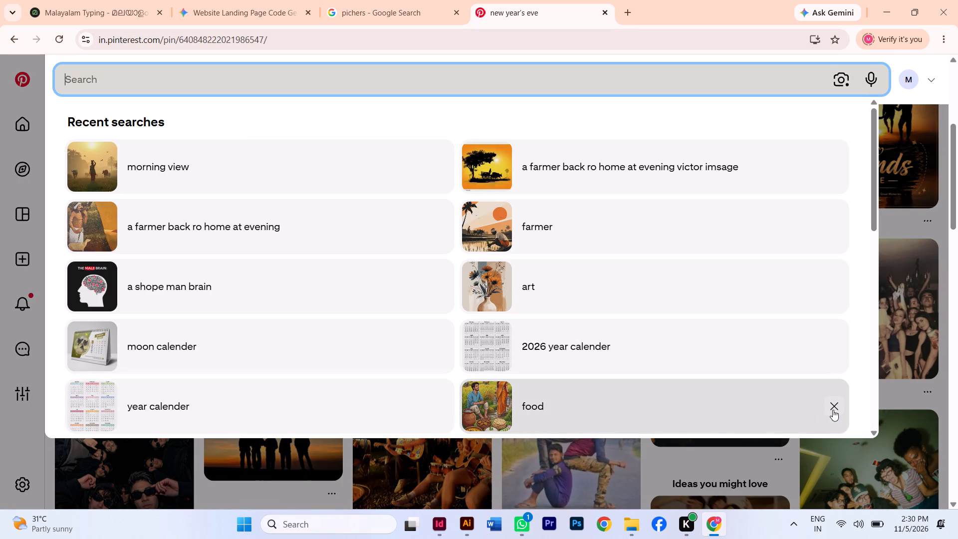
left_click(833, 410)
left_click(835, 409)
left_click(835, 406)
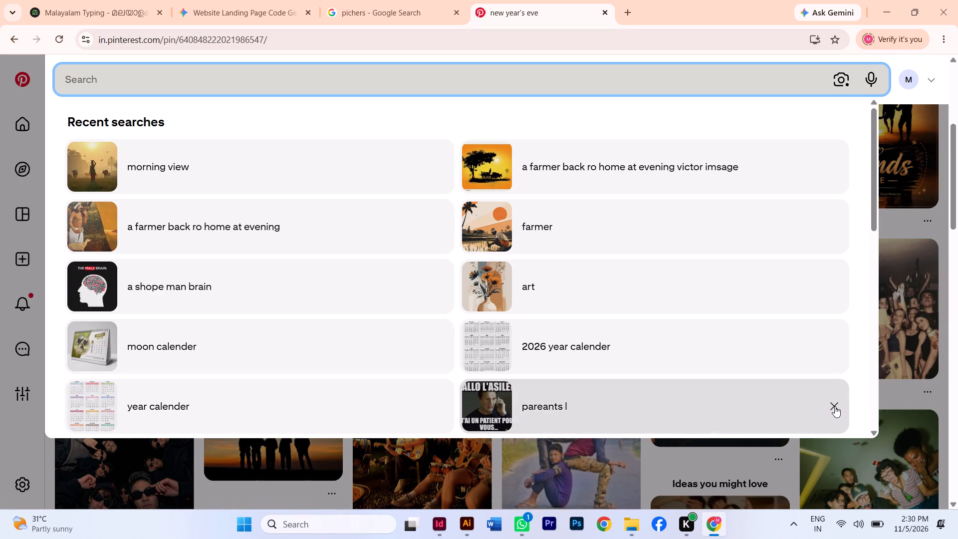
triple_click(835, 406)
double_click(835, 406)
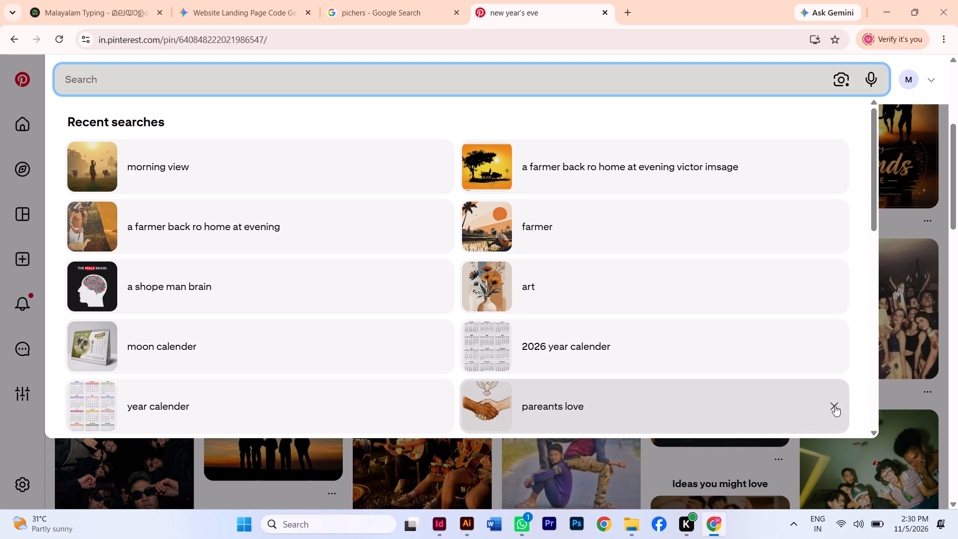
left_click(835, 402)
left_click(832, 403)
left_click(834, 406)
left_click(834, 406)
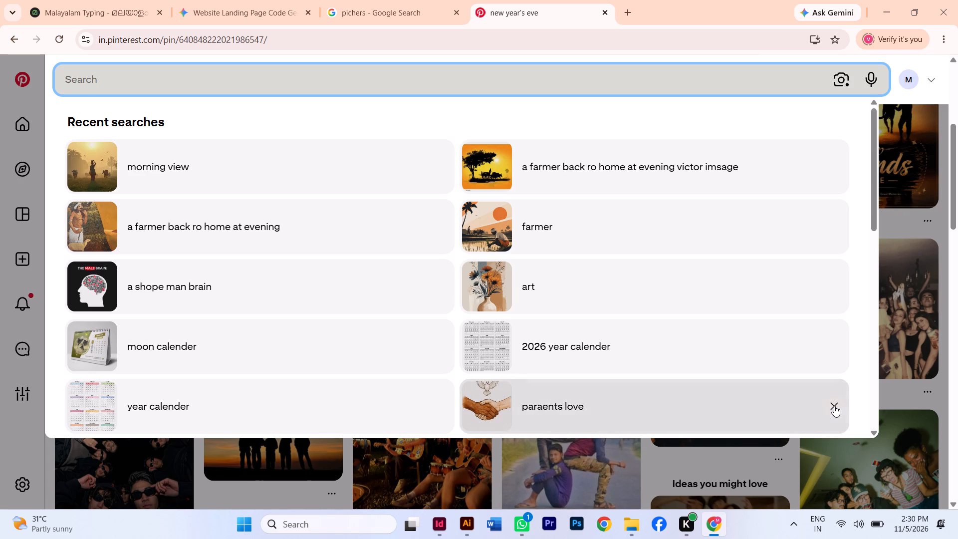
left_click(834, 406)
left_click(835, 406)
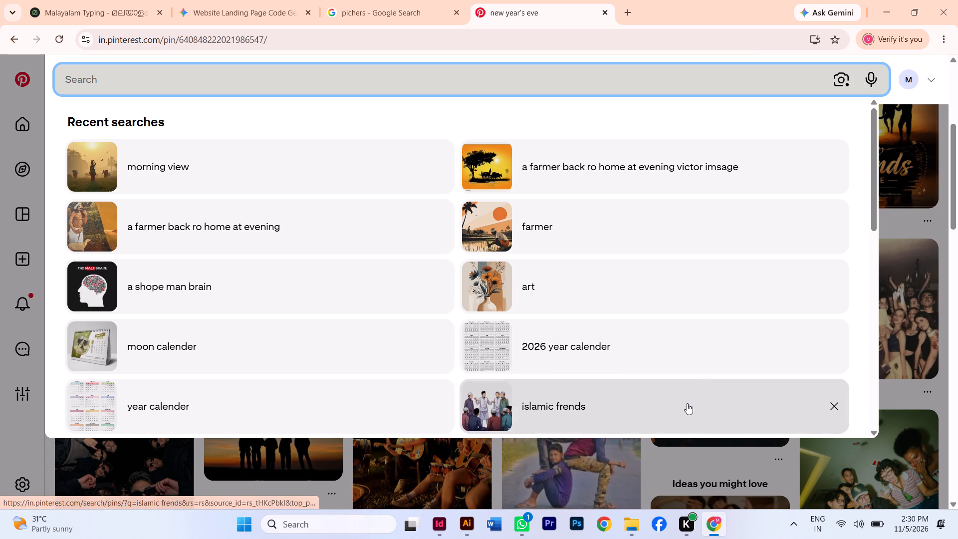
left_click(833, 405)
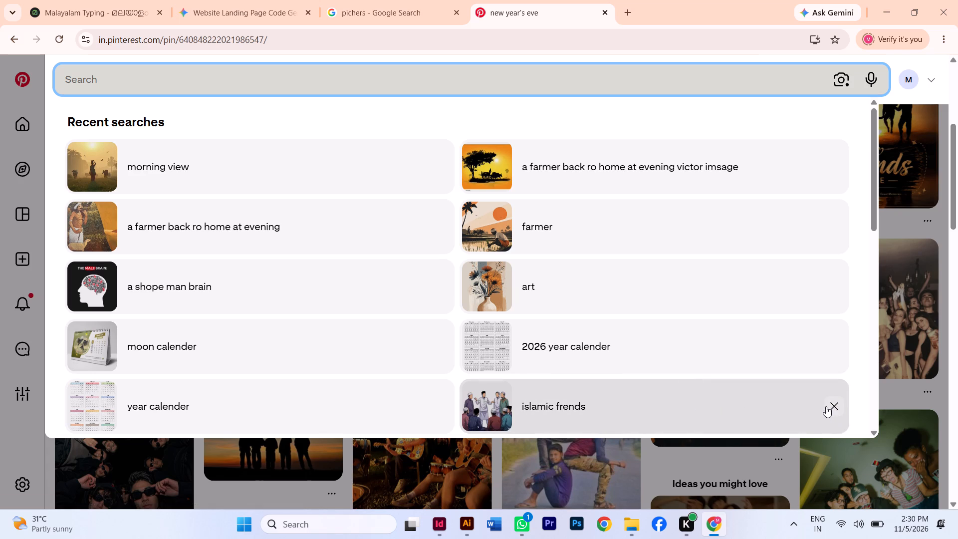
left_click(834, 404)
left_click(833, 404)
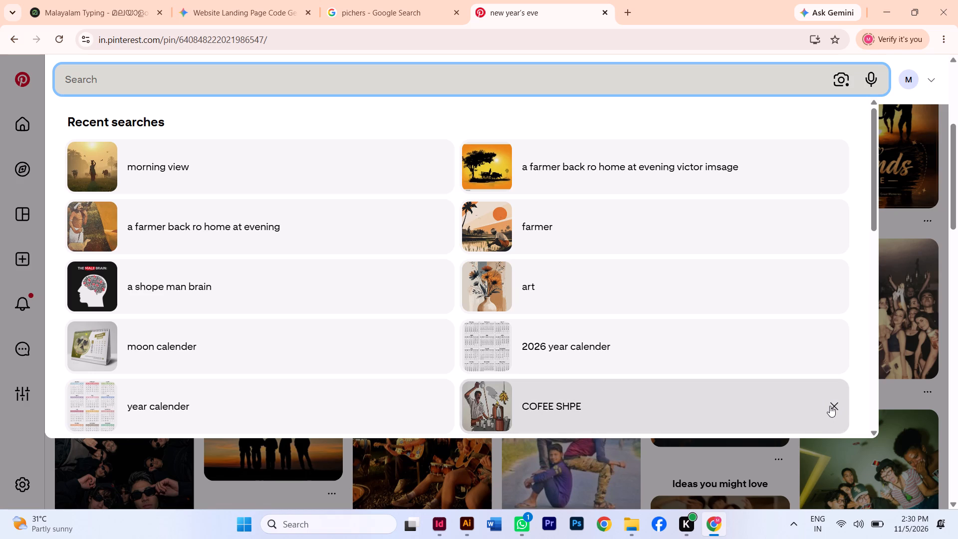
left_click(834, 405)
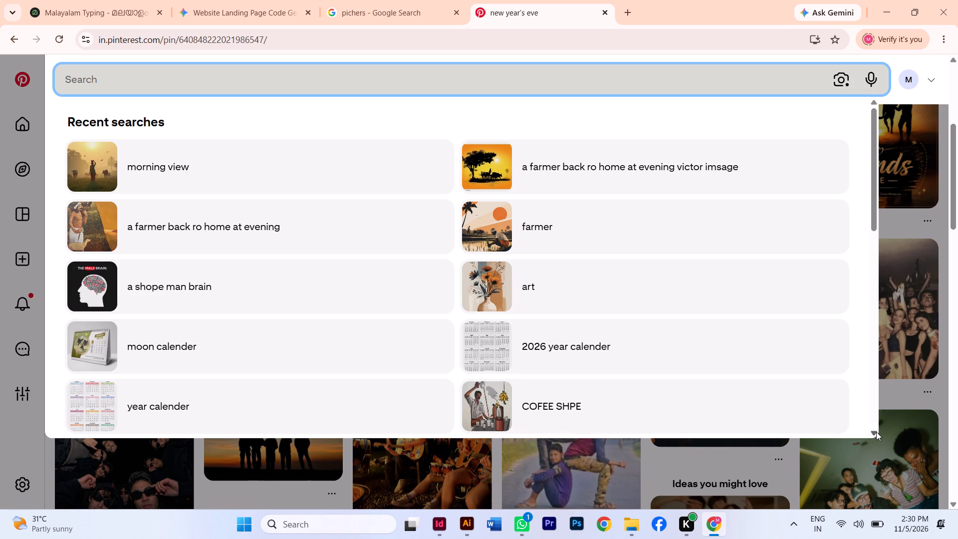
Open the suggested "Dry tree" search, browse its pictures, and go back to the group photo pin.
left_click(876, 432)
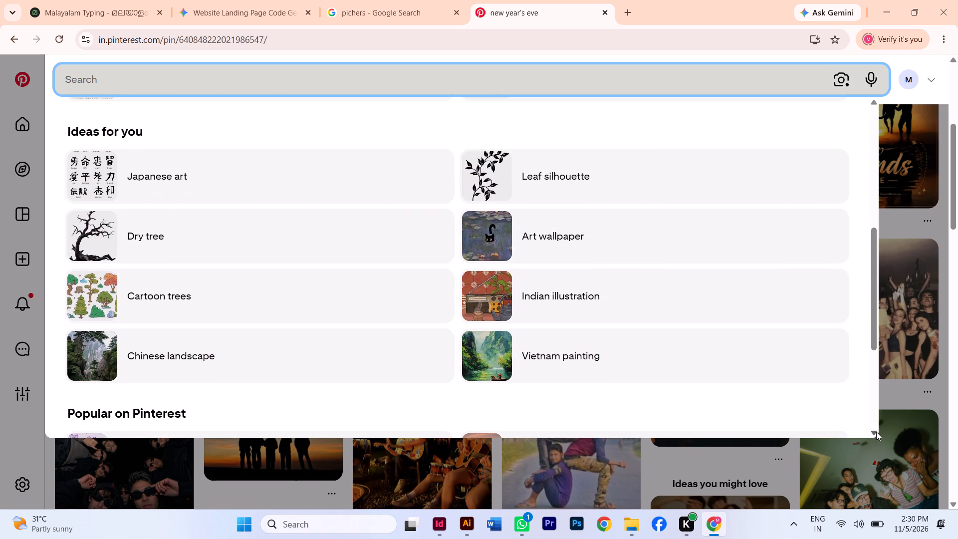
left_click(876, 432)
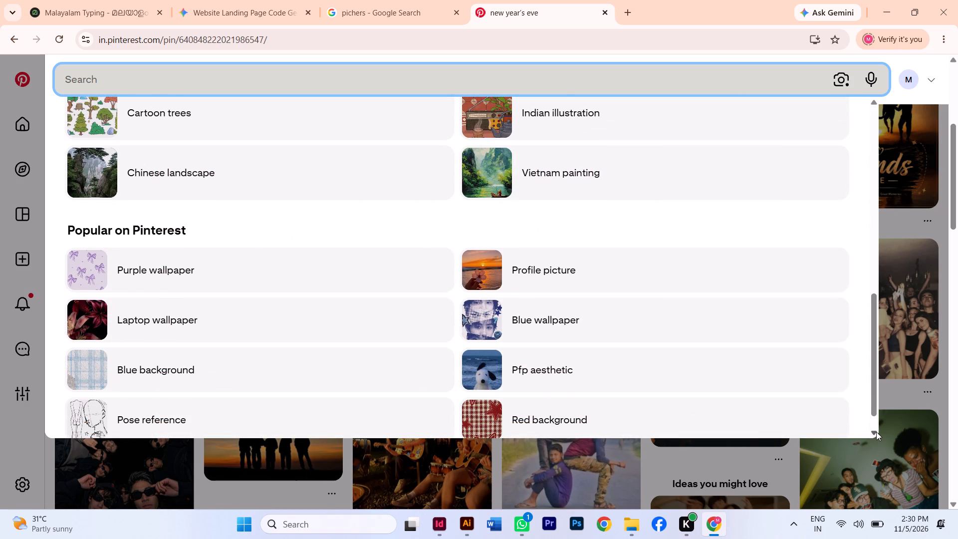
scroll(196, 301, "up", 4)
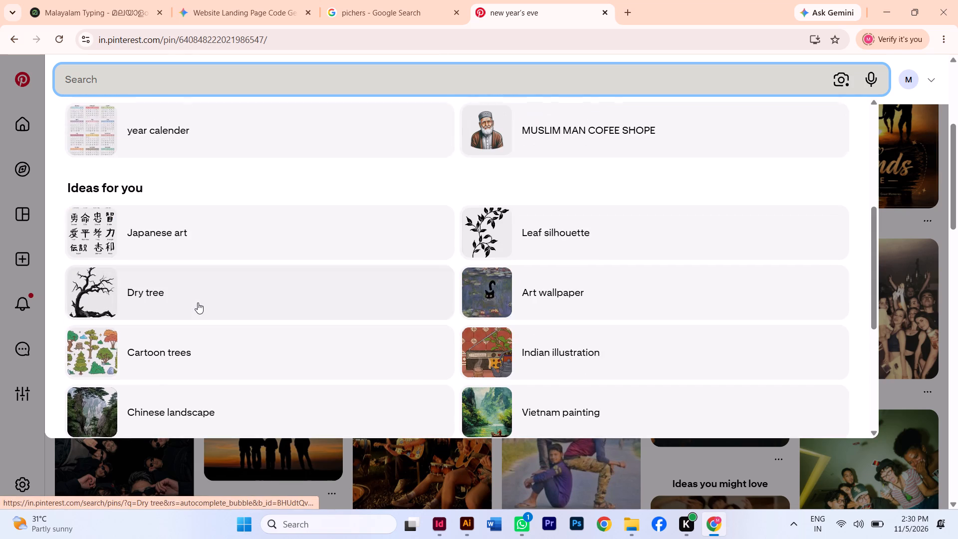
left_click(203, 291)
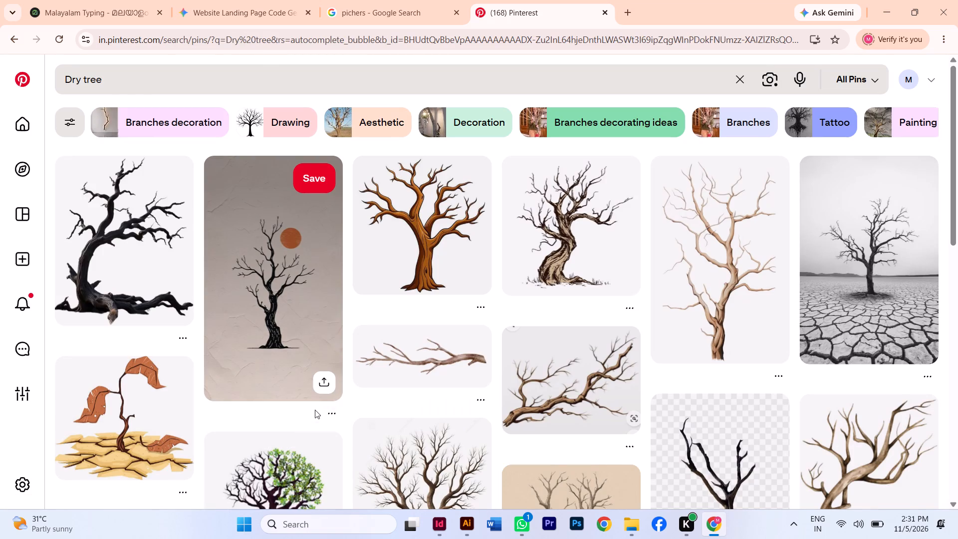
scroll(334, 406, "down", 8)
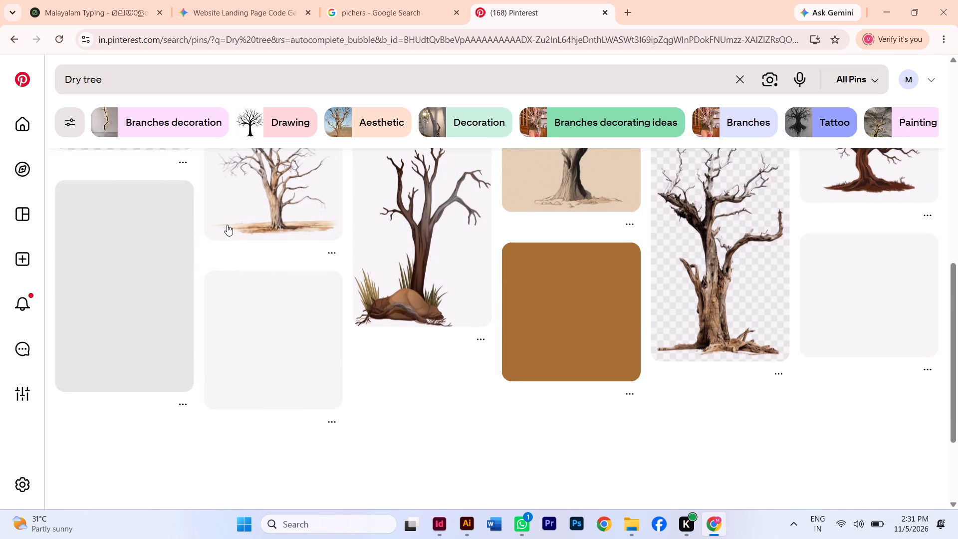
scroll(154, 239, "up", 5)
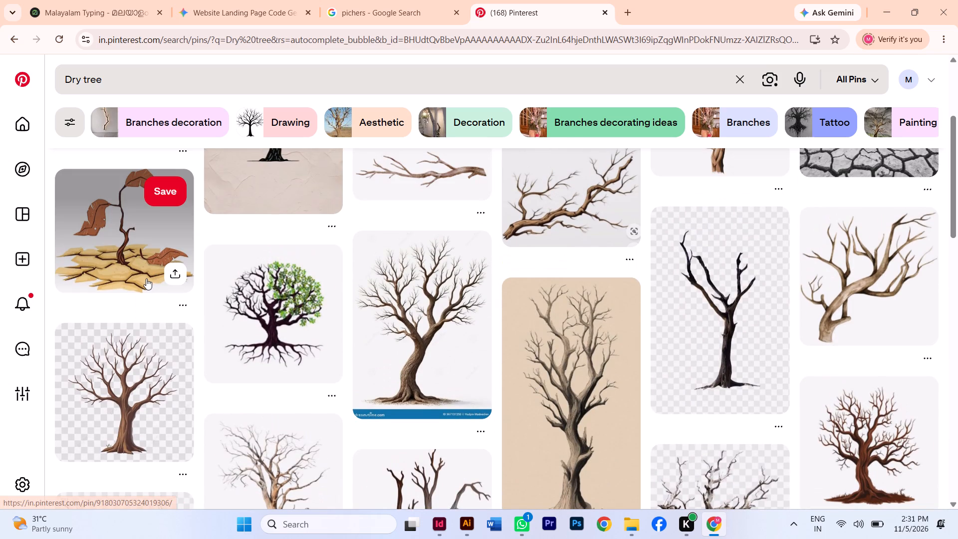
left_click(134, 82)
left_click(11, 39)
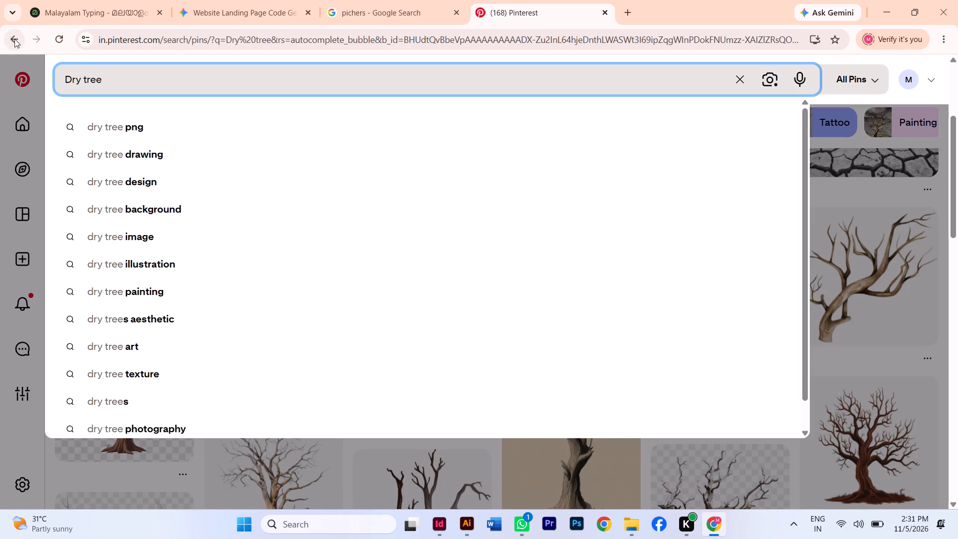
left_click(16, 133)
Search Pinterest for "family".
left_click(120, 83)
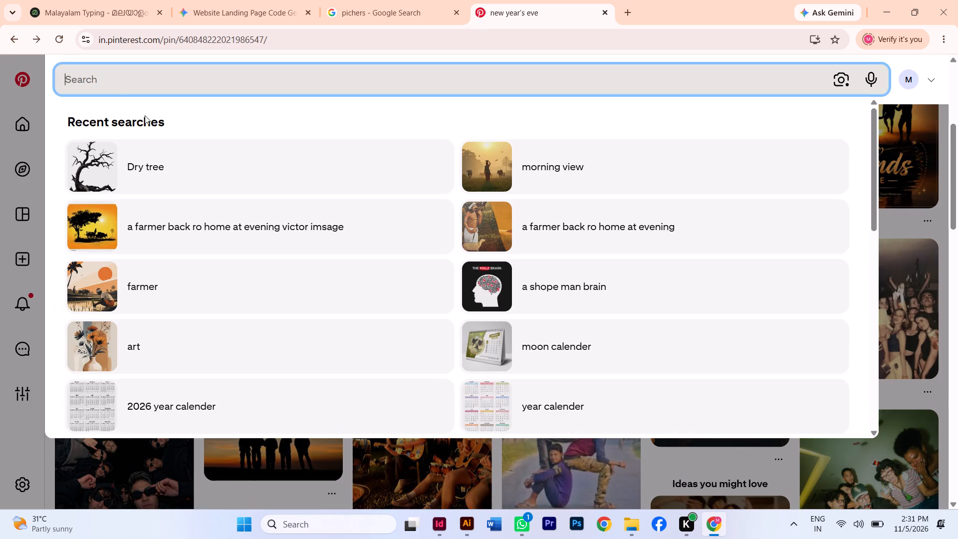
key("space")
type("fa")
type("mil")
key("y")
key("Return")
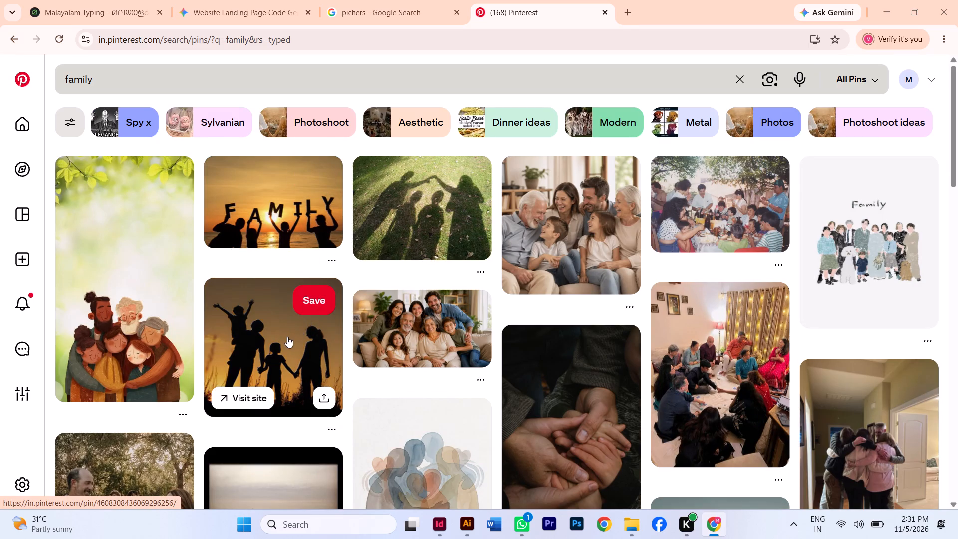
Look through the family results and open the sunset silhouette pin of people holding up the letters FAMILY.
left_click(272, 190)
left_click(266, 192)
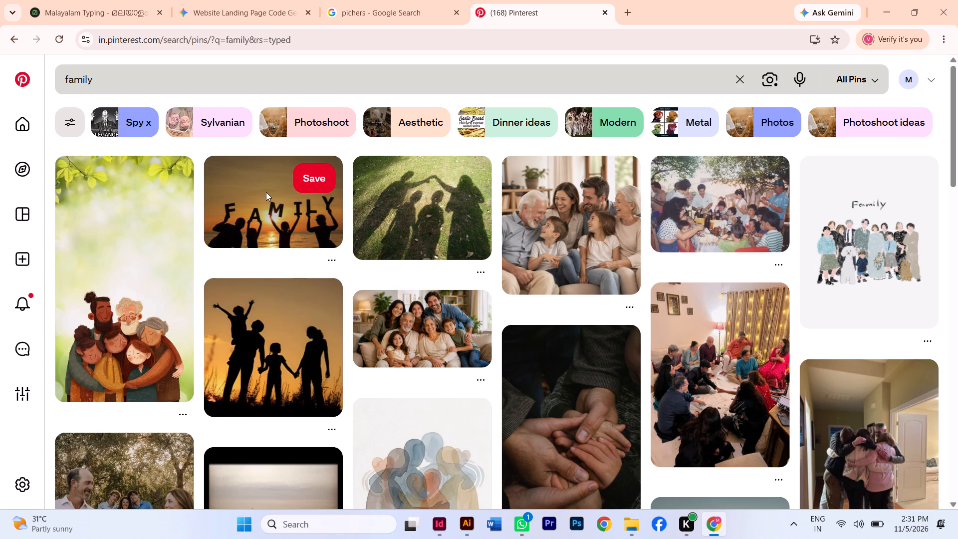
left_click(266, 192)
scroll(274, 212, "down", 2)
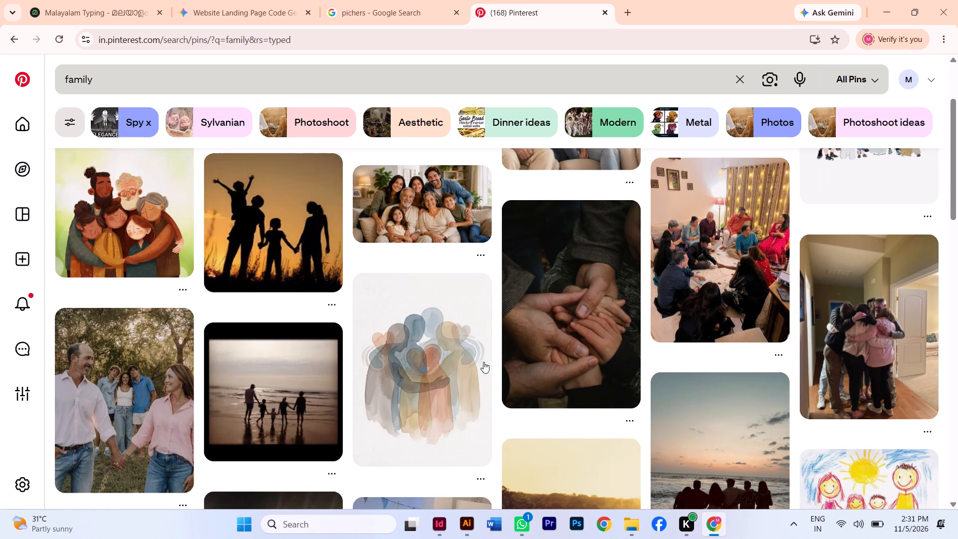
scroll(480, 363, "down", 5)
scroll(444, 365, "up", 6)
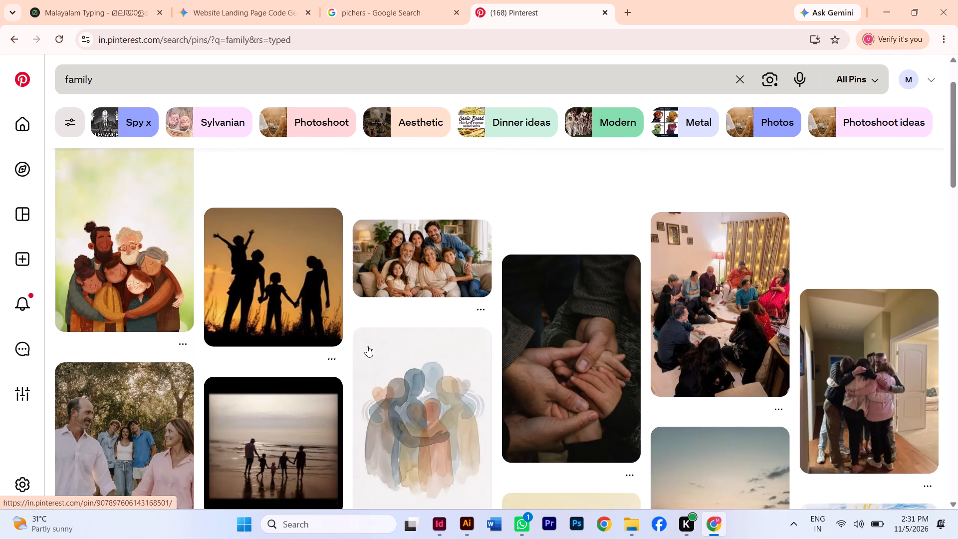
scroll(293, 333, "up", 4)
double_click(272, 225)
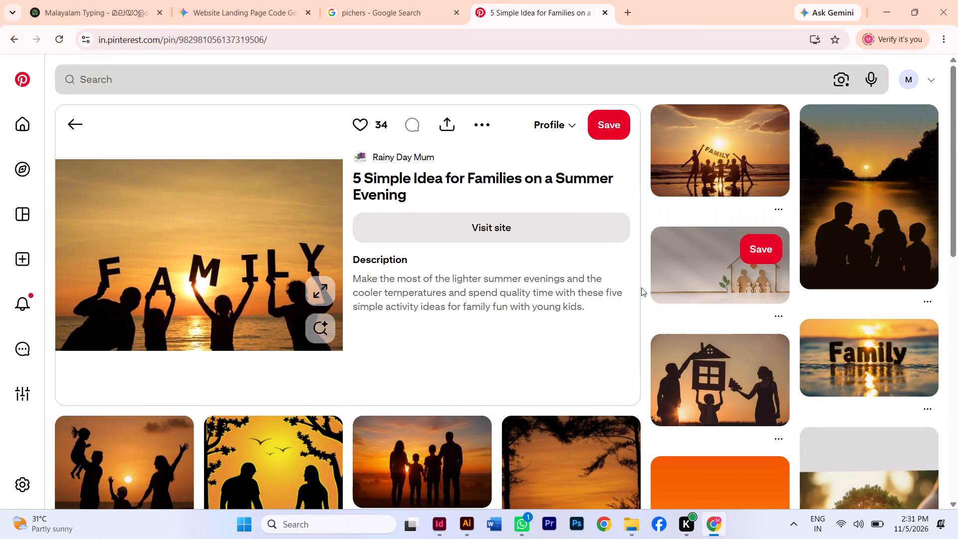
Look through the family pictures related to the sunset pin and open the one-line drawing of parents with two children.
scroll(620, 296, "down", 3)
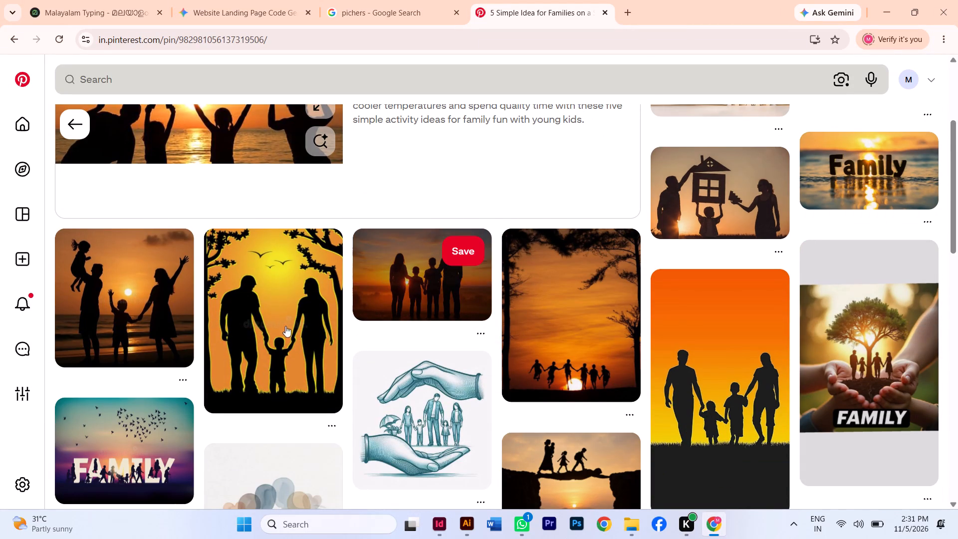
scroll(563, 359, "down", 3)
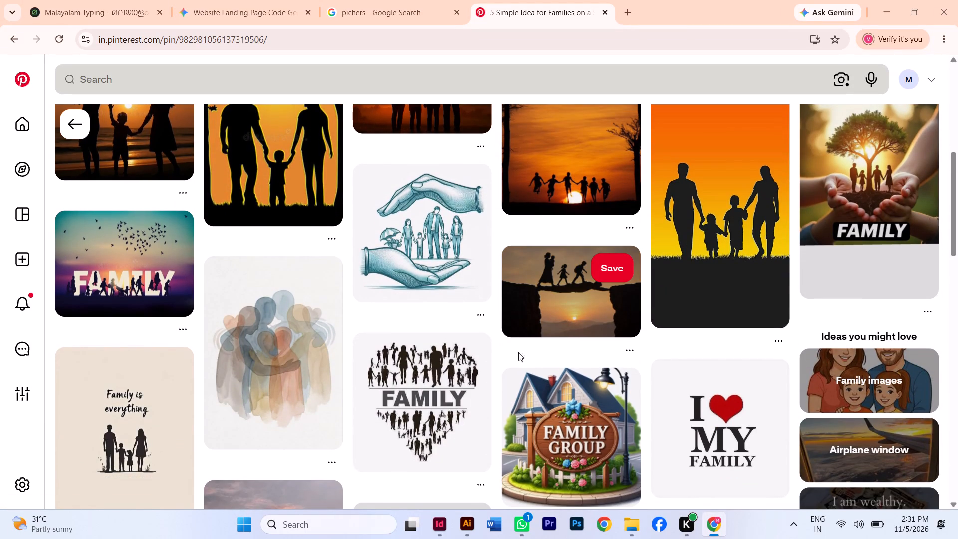
scroll(489, 356, "down", 3)
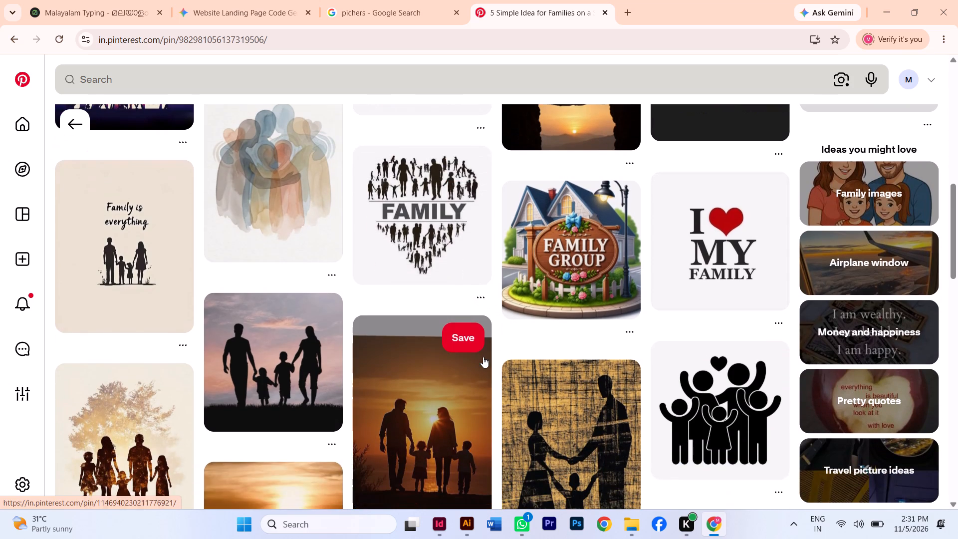
scroll(447, 348, "down", 3)
scroll(389, 350, "down", 4)
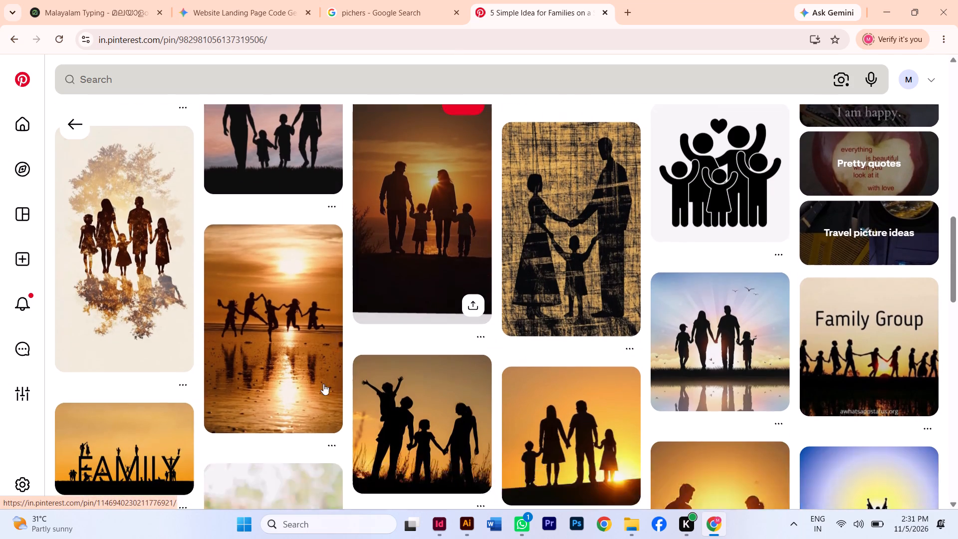
scroll(323, 384, "down", 6)
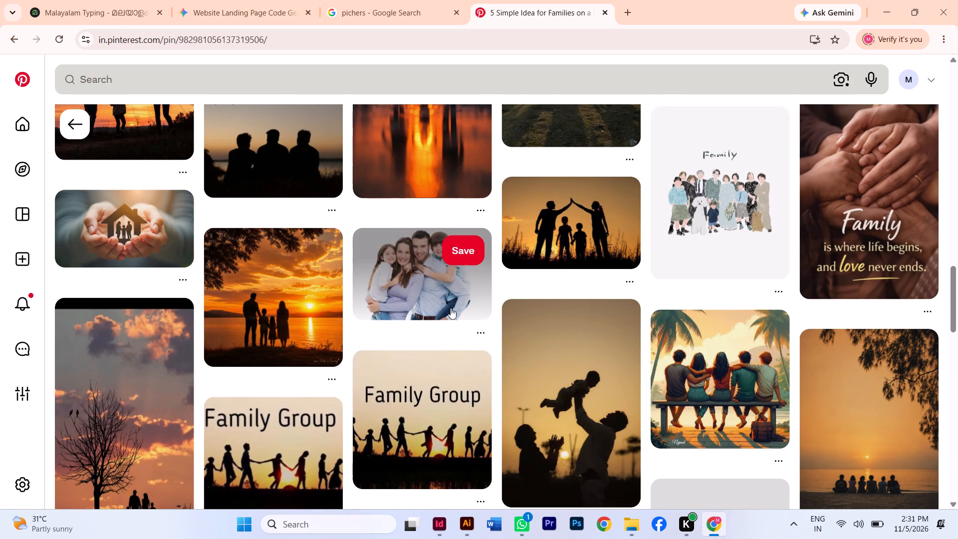
scroll(431, 297, "up", 4)
scroll(399, 317, "down", 6)
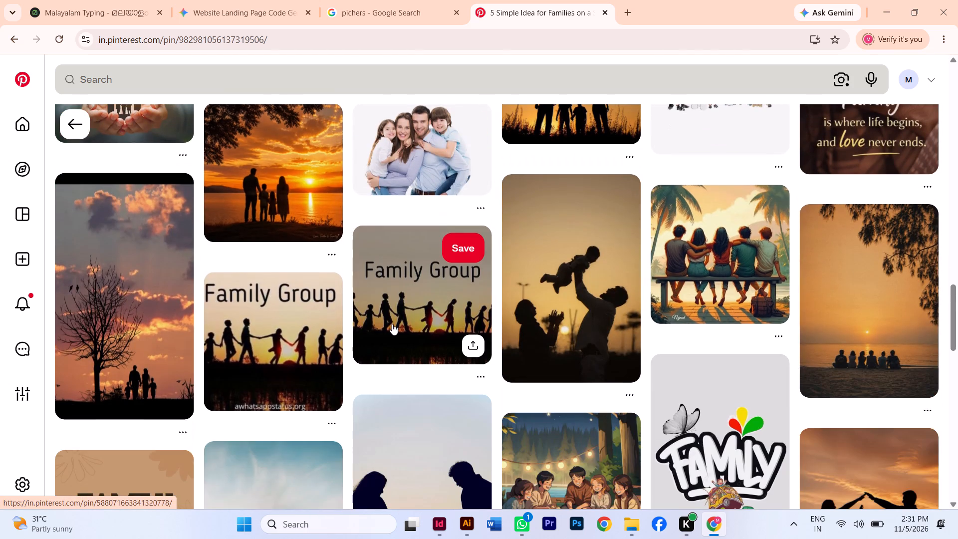
scroll(390, 325, "down", 7)
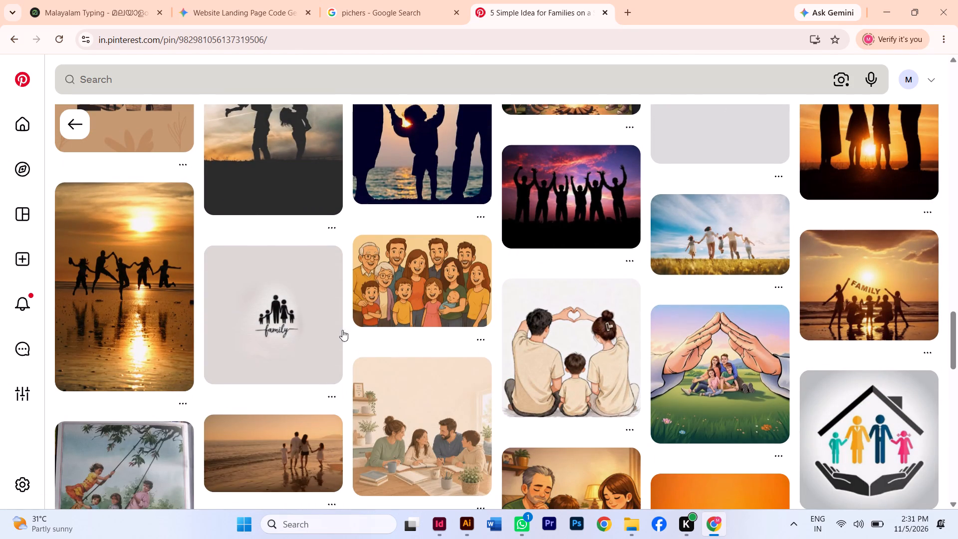
scroll(338, 331, "down", 3)
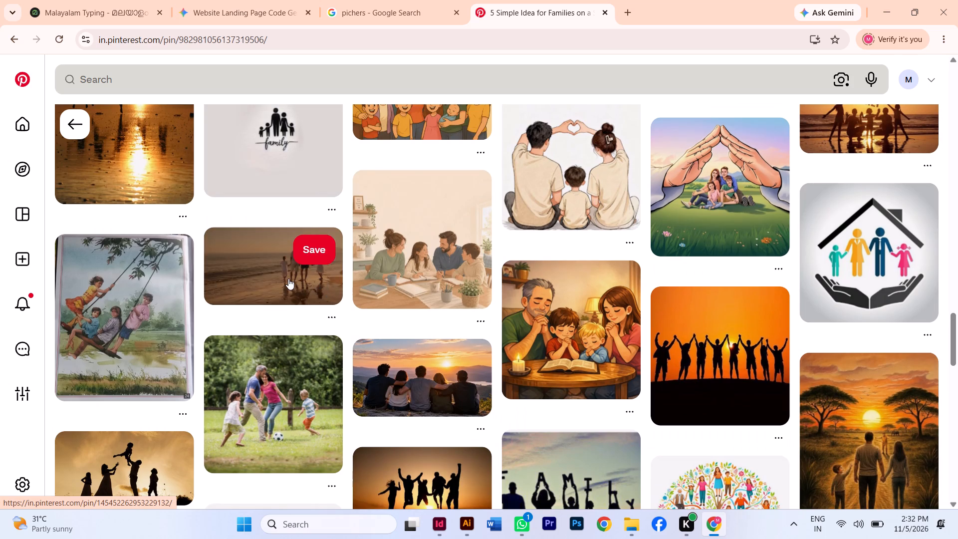
scroll(287, 278, "down", 3)
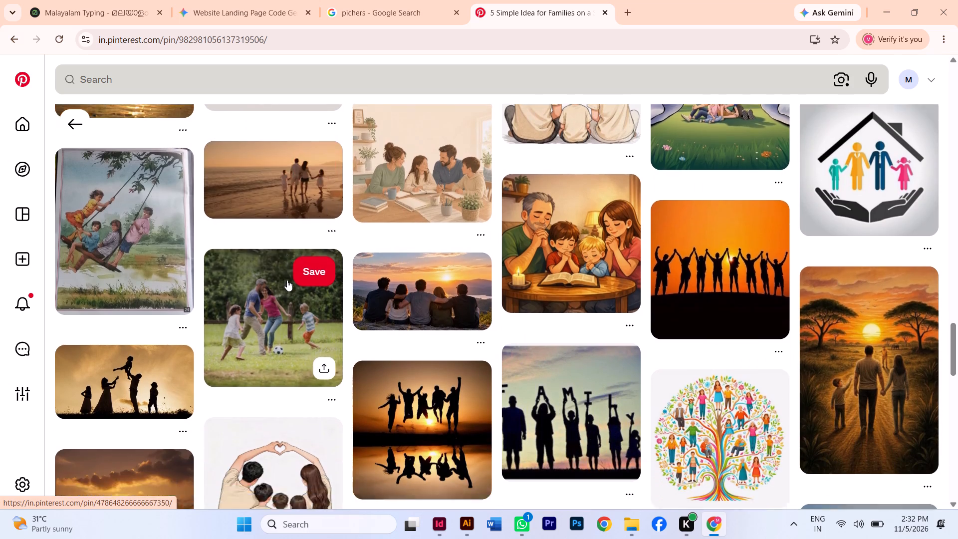
scroll(287, 280, "down", 3)
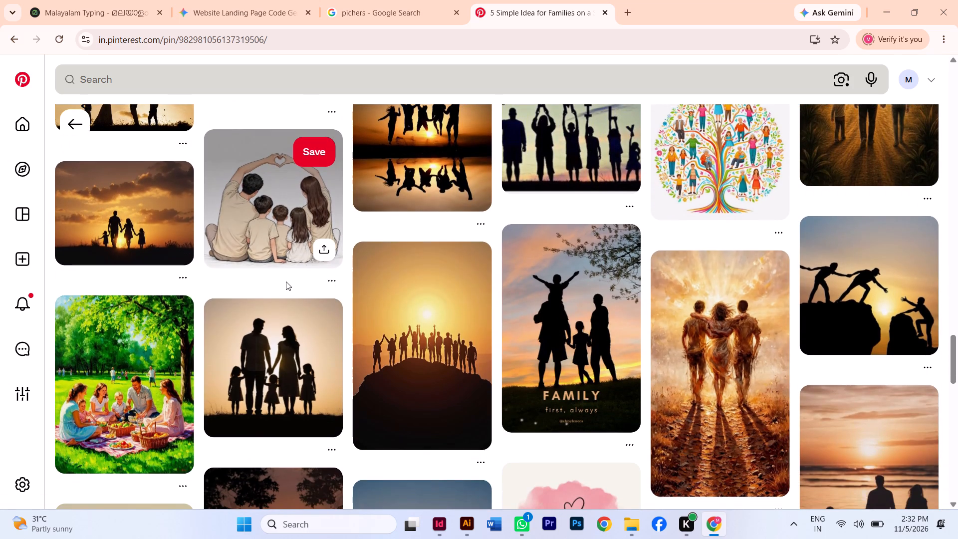
scroll(285, 282, "down", 5)
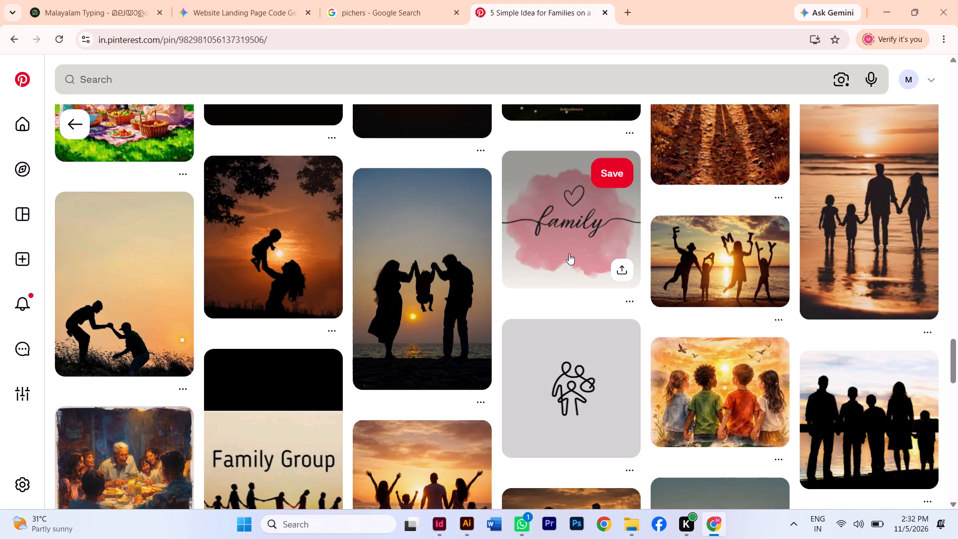
left_click_drag(584, 409, 589, 413)
left_click(558, 390)
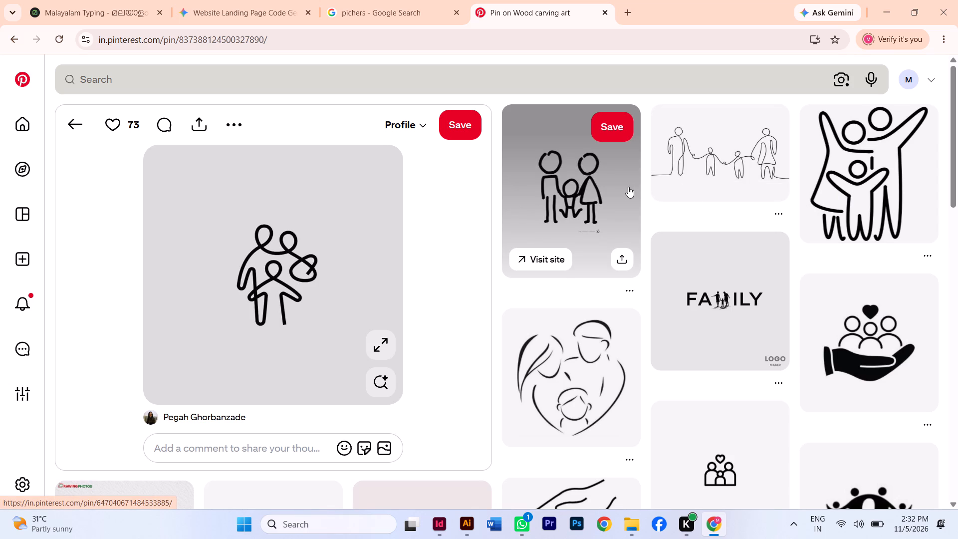
Open the continuous-line family of four pin, and from its related pins the outline family with a butterfly.
left_click(751, 147)
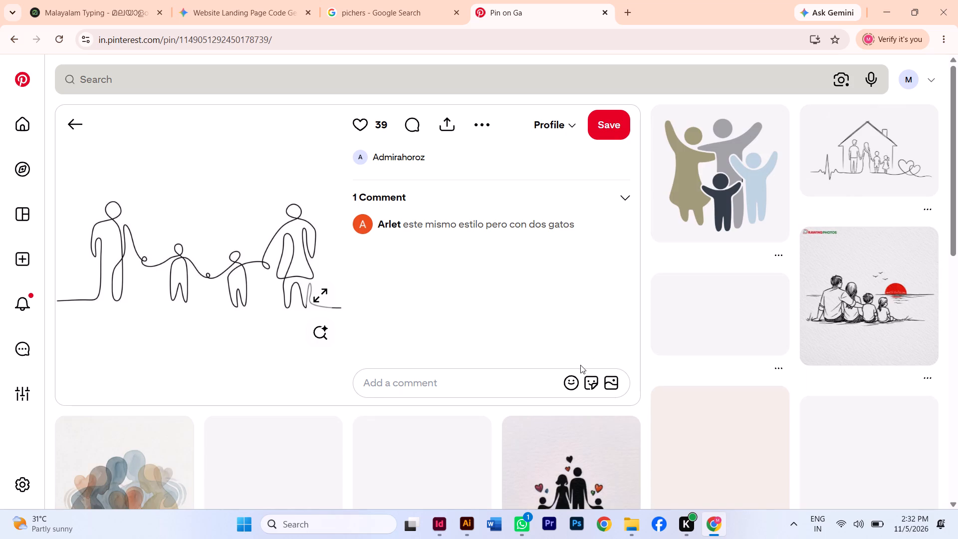
scroll(451, 304, "down", 3)
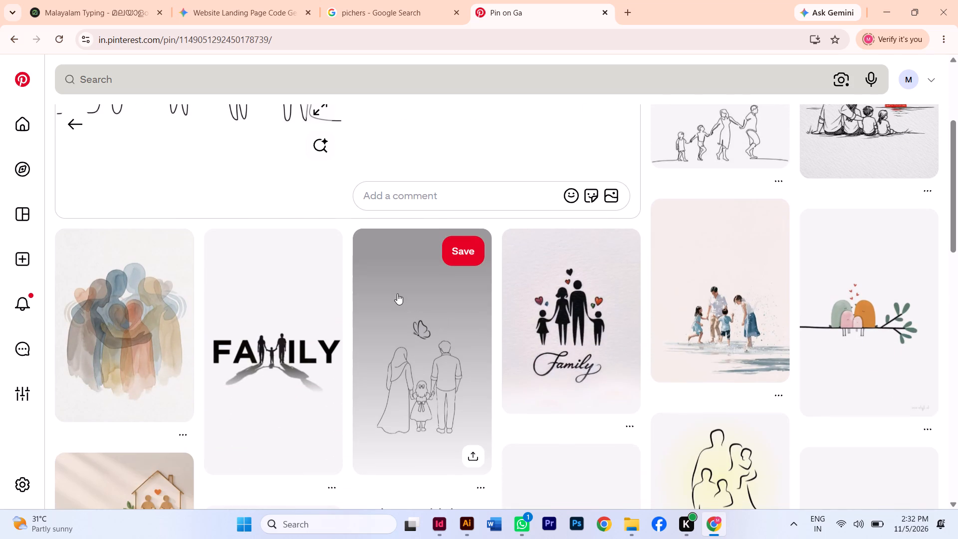
left_click(446, 390)
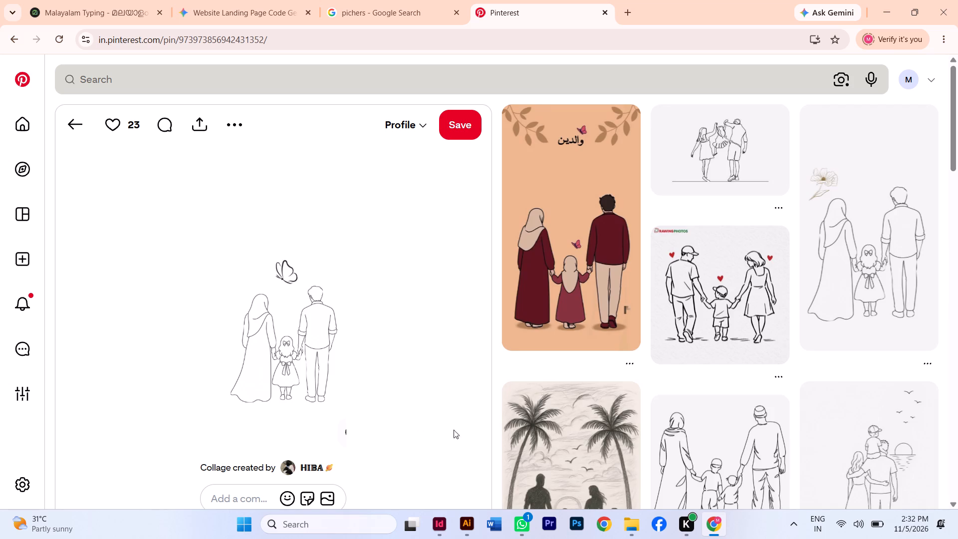
Open the related line-art pin of Muslim parents holding hands with two boys, "One continuous single drawing line art".
scroll(773, 428, "down", 2)
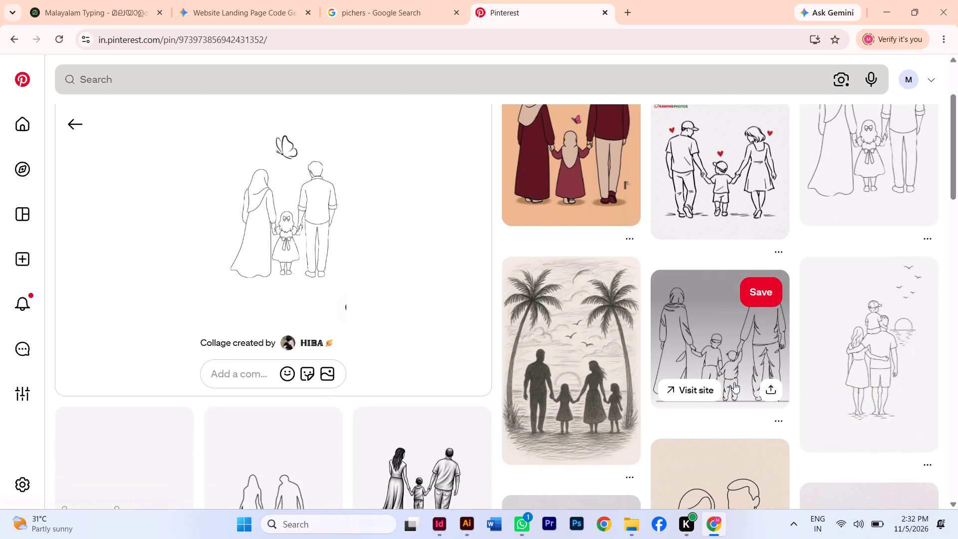
scroll(724, 385, "up", 3)
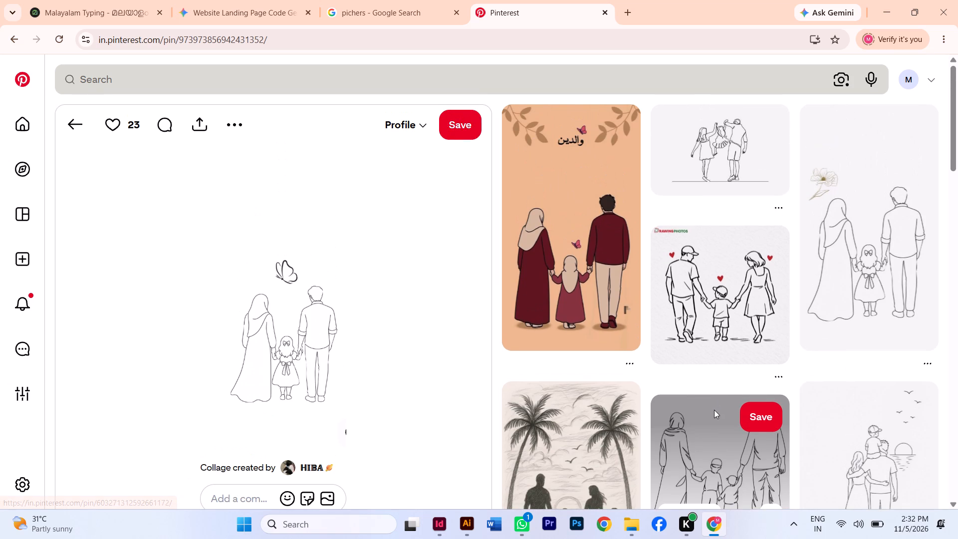
left_click(714, 410)
left_click(693, 424)
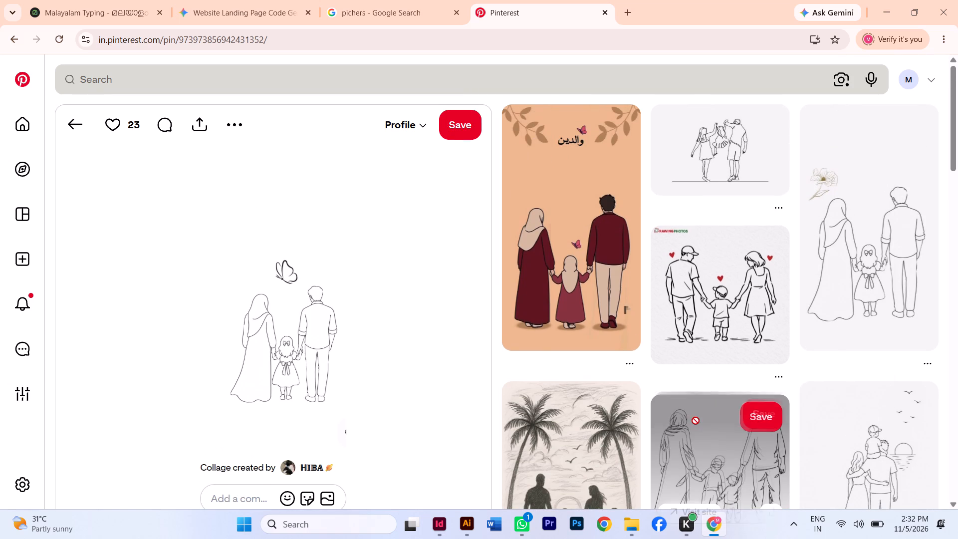
left_click(700, 420)
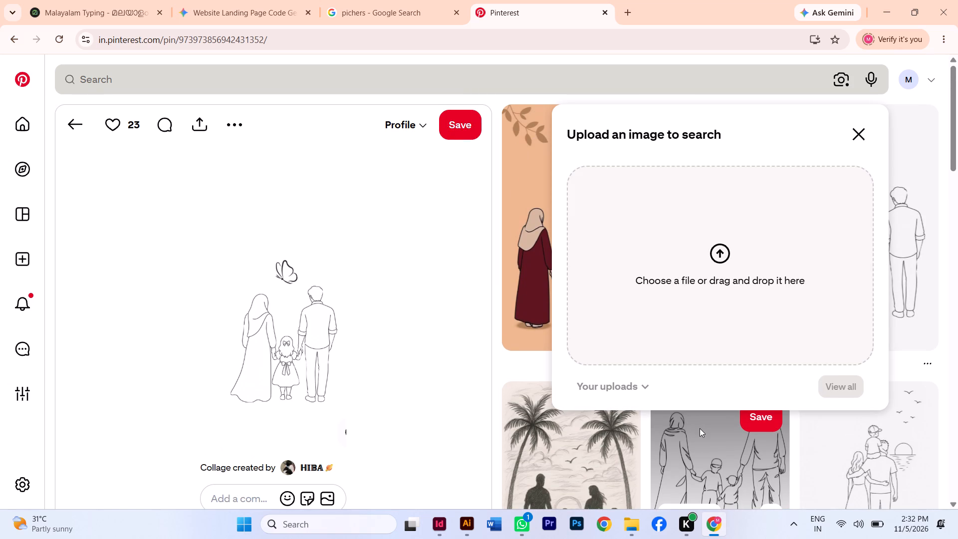
double_click(700, 428)
scroll(698, 427, "down", 3)
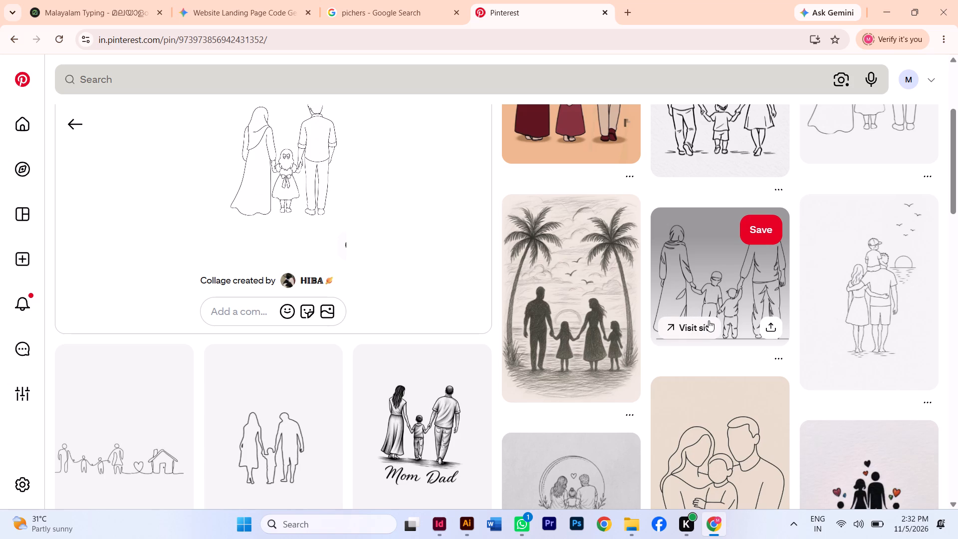
left_click(721, 269)
double_click(707, 281)
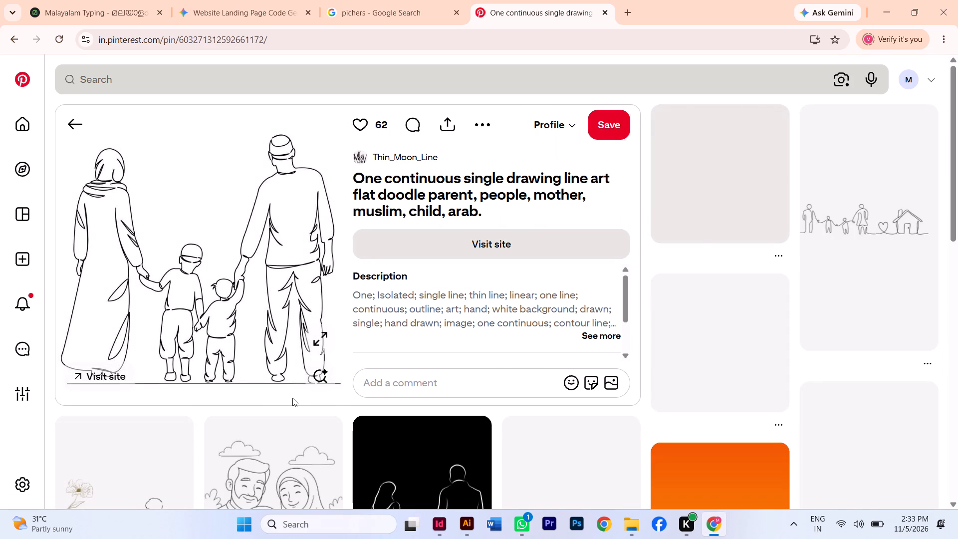
Open the related outline drawing of a smiling Muslim family hugging their two children and copy its image.
scroll(310, 381, "down", 2)
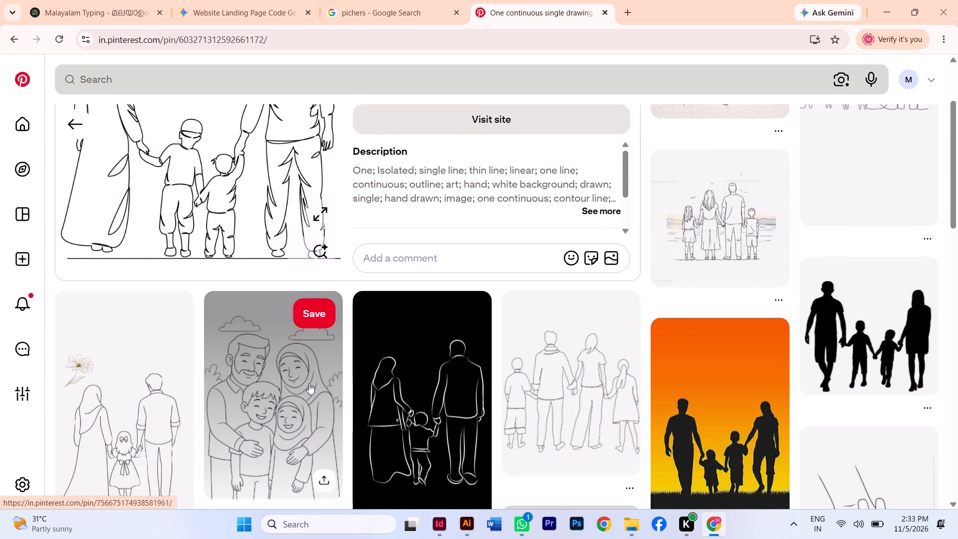
scroll(266, 375, "down", 1)
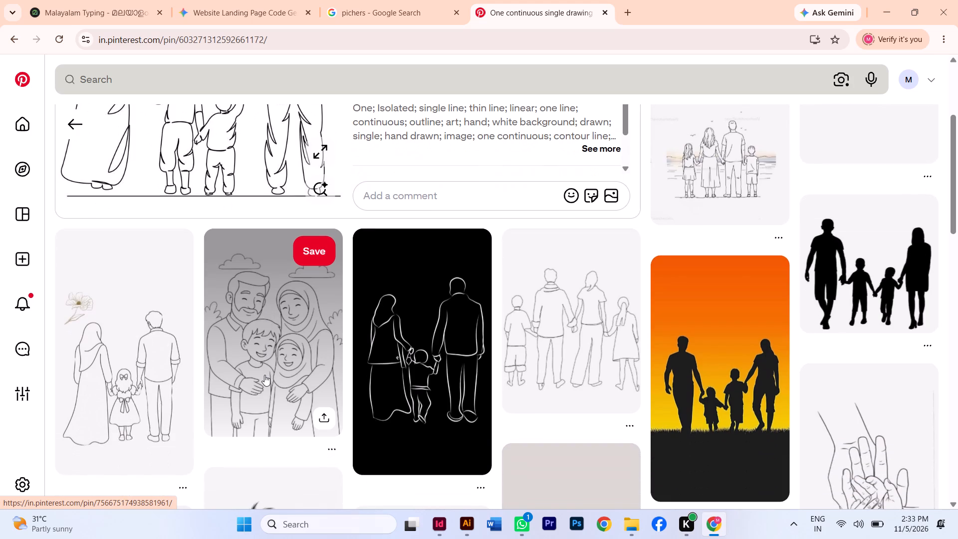
left_click(293, 348)
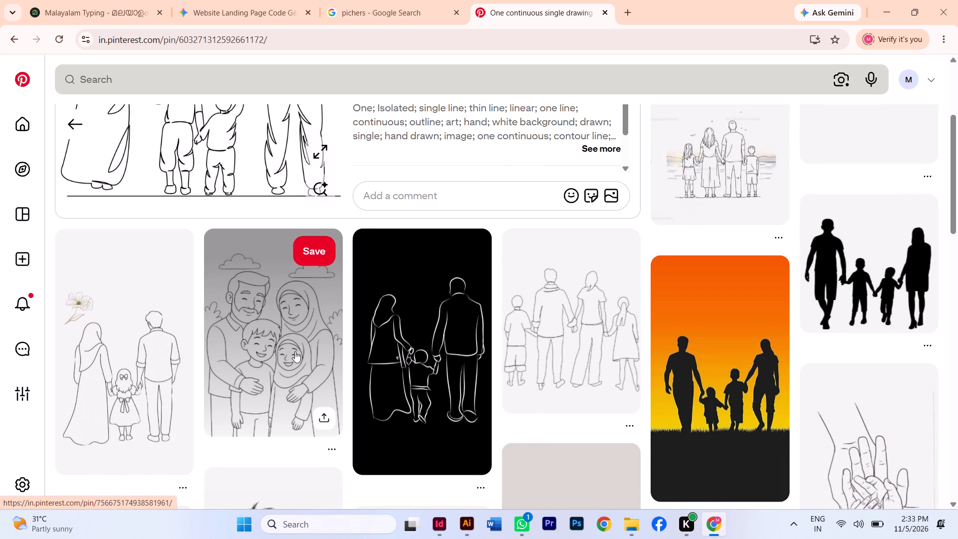
left_click(298, 349)
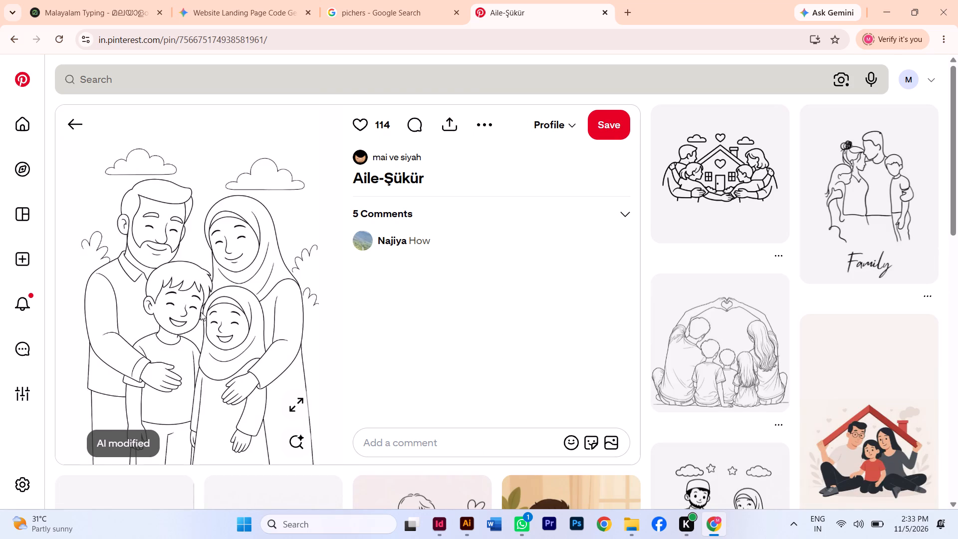
right_click_drag(211, 304, 209, 298)
left_click(272, 347)
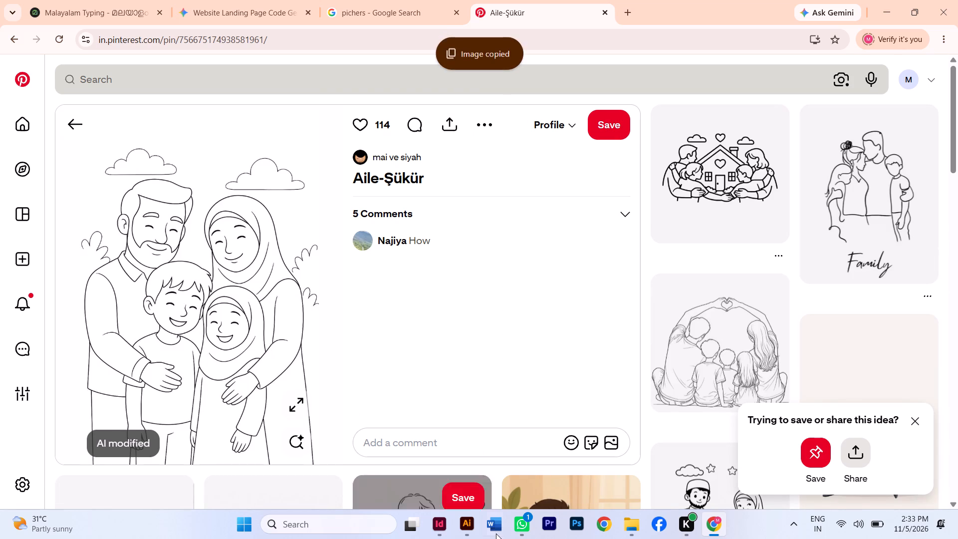
Switch to Illustrator and create a new document with the default settings.
left_click(467, 527)
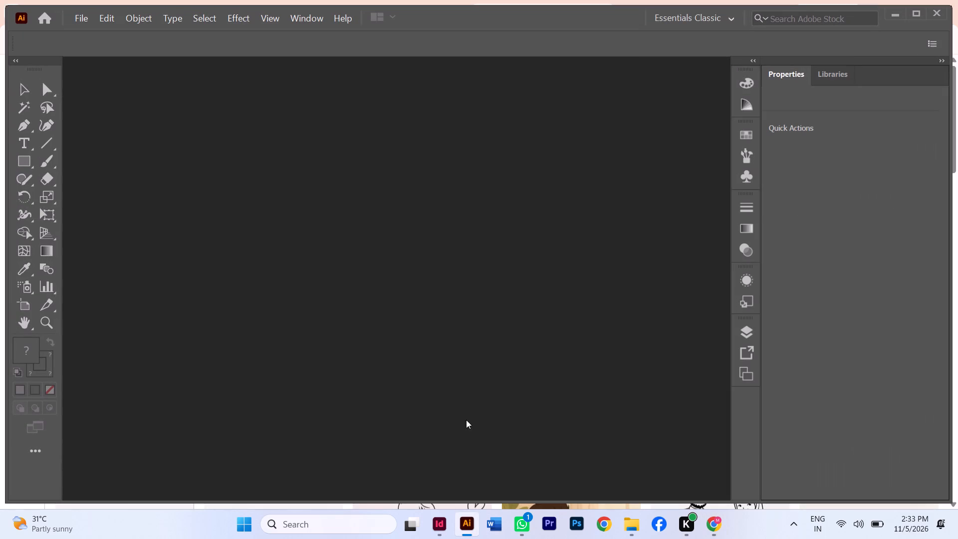
key("ctrl+n")
key("Return")
Copy the hugging family drawing again from the Aile-Şükür pin and paste it into the new Illustrator document.
key("ctrl+v")
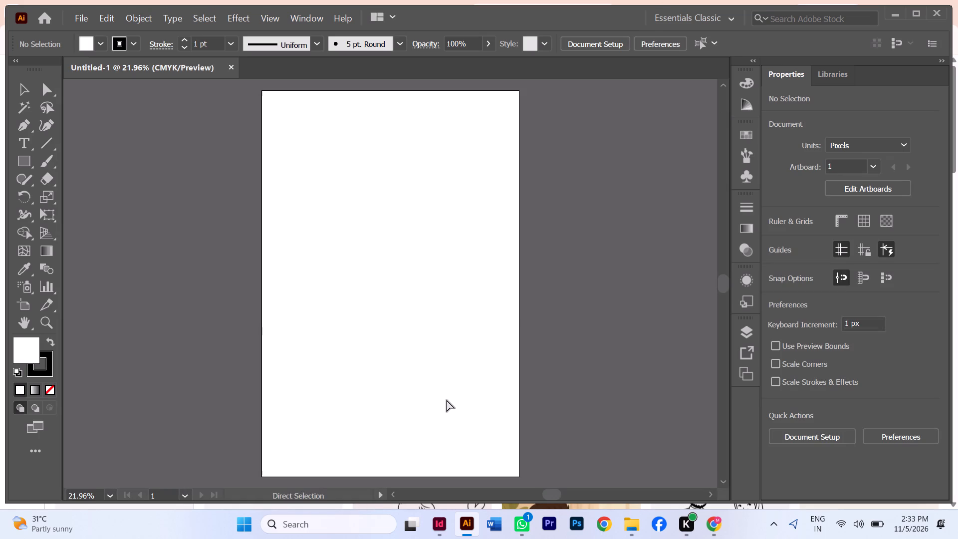
key("ctrl+v")
left_click(719, 530)
right_click(274, 338)
left_click(319, 390)
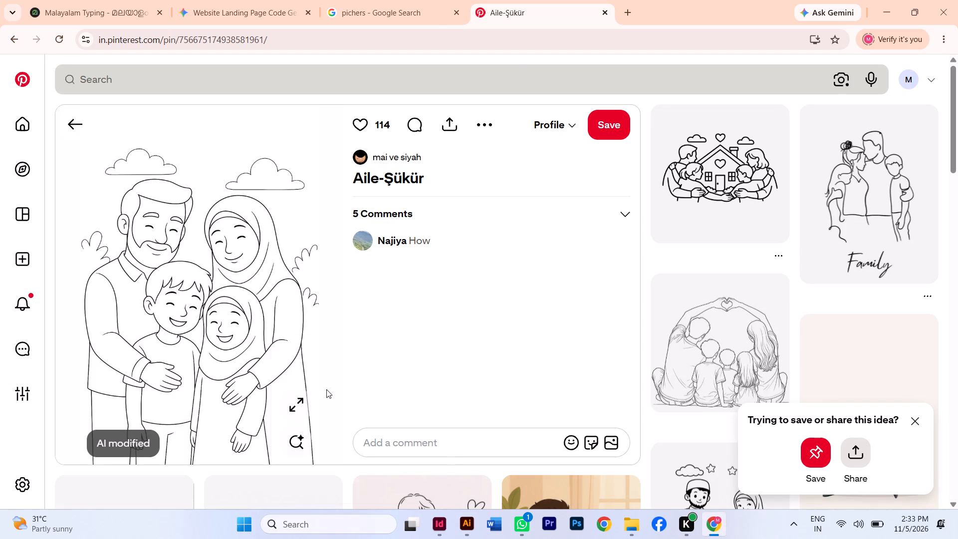
left_click(476, 531)
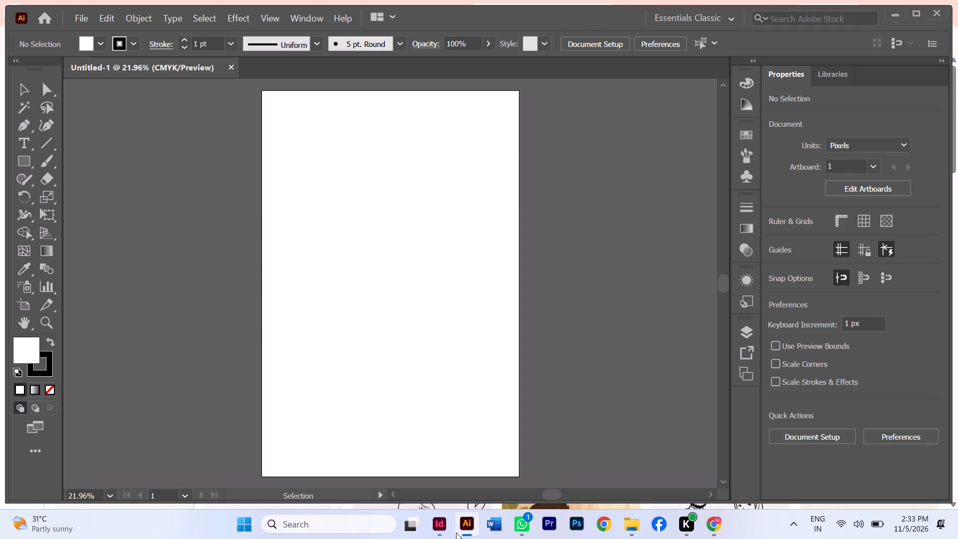
key("ctrl+v")
Image-trace the pasted family drawing with the Low Fidelity Photo preset and expand it into vector paths.
left_click(931, 459)
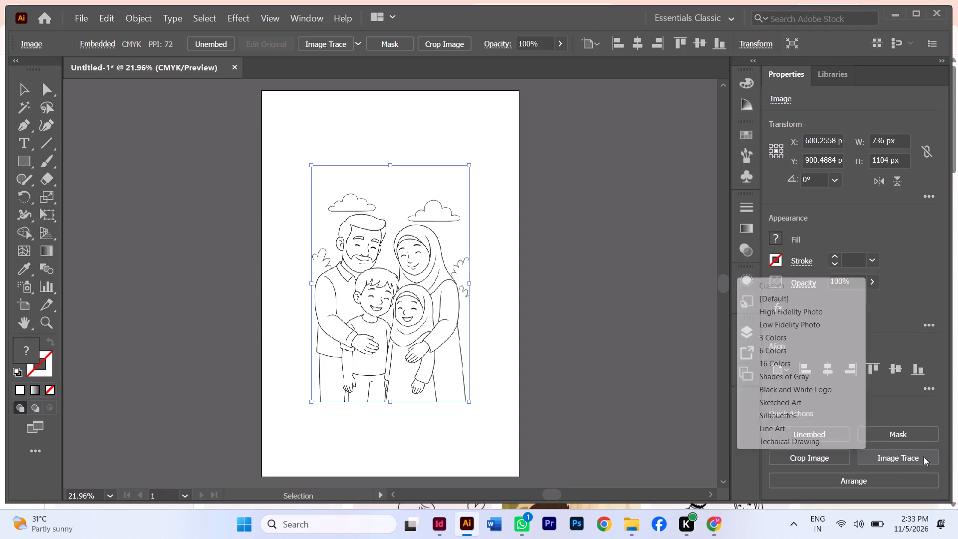
left_click(823, 324)
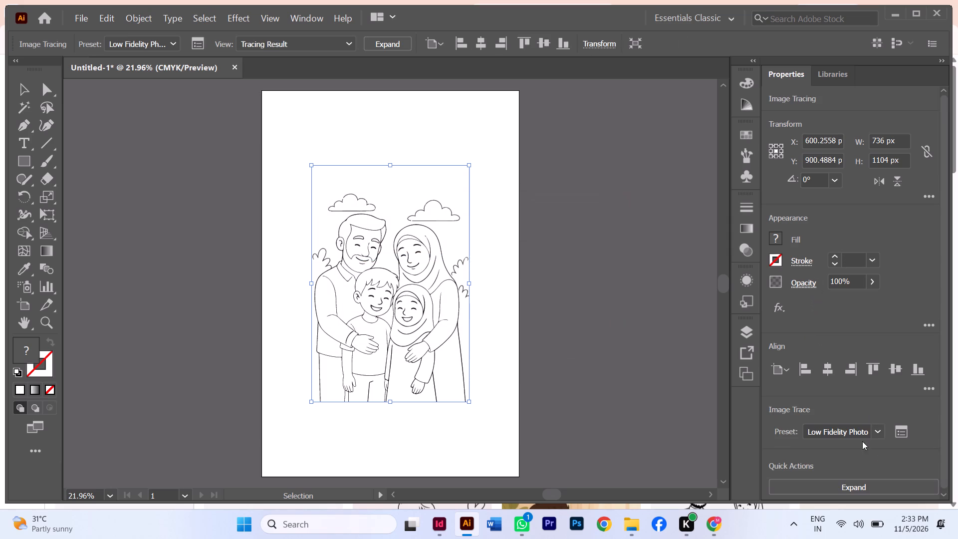
left_click(877, 480)
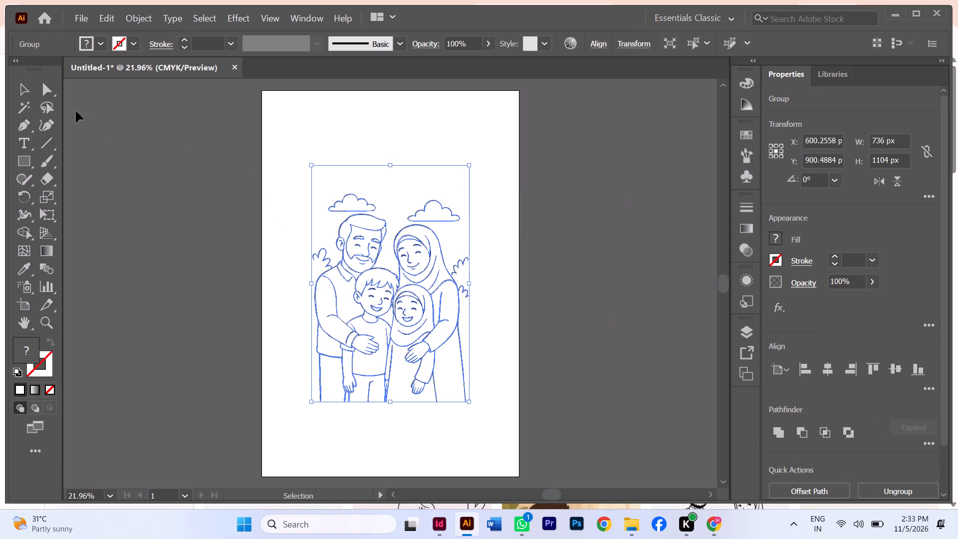
Select the background shape of the expanded family trace above the figures and delete it, keeping the line drawing.
left_click(49, 89)
left_click_drag(426, 130, 402, 202)
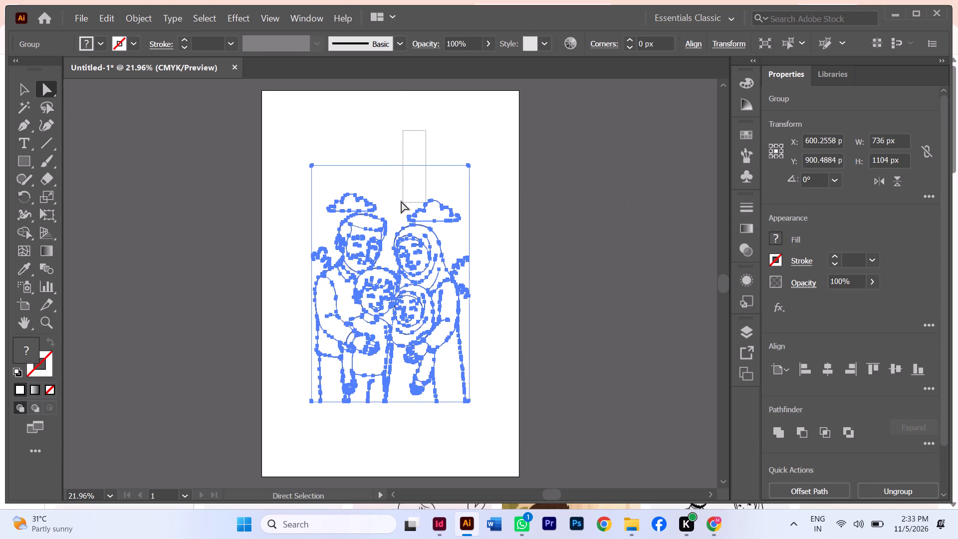
key("BackSpace")
key("BackSpace")
key("BackSpace")
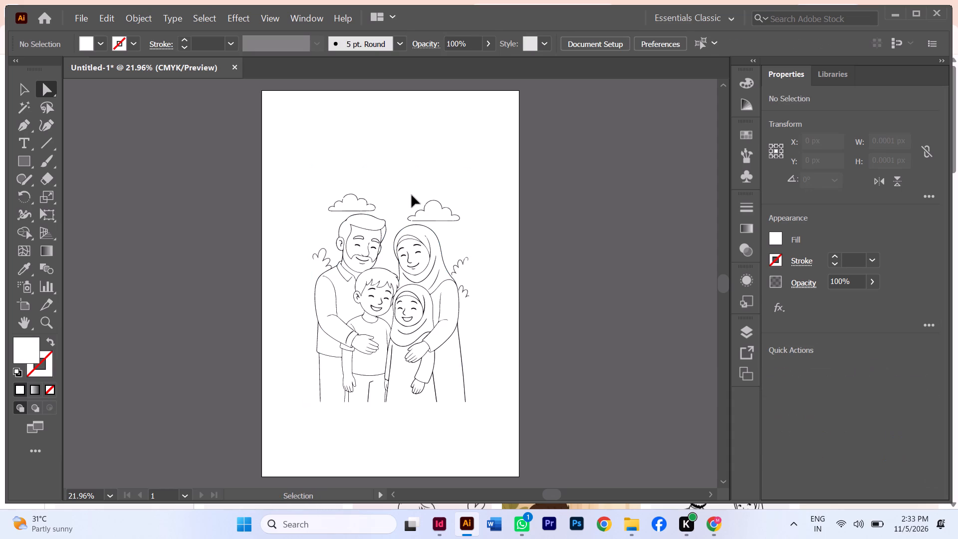
Save the family drawing as an Adobe Illustrator file named 30 in the jamdul folder.
key("ctrl+s")
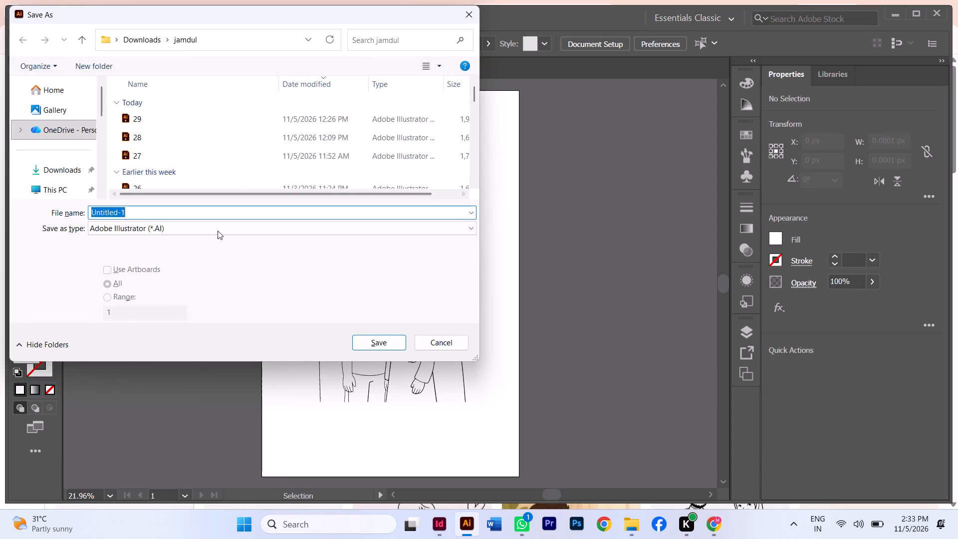
left_click(220, 213)
left_click(220, 213)
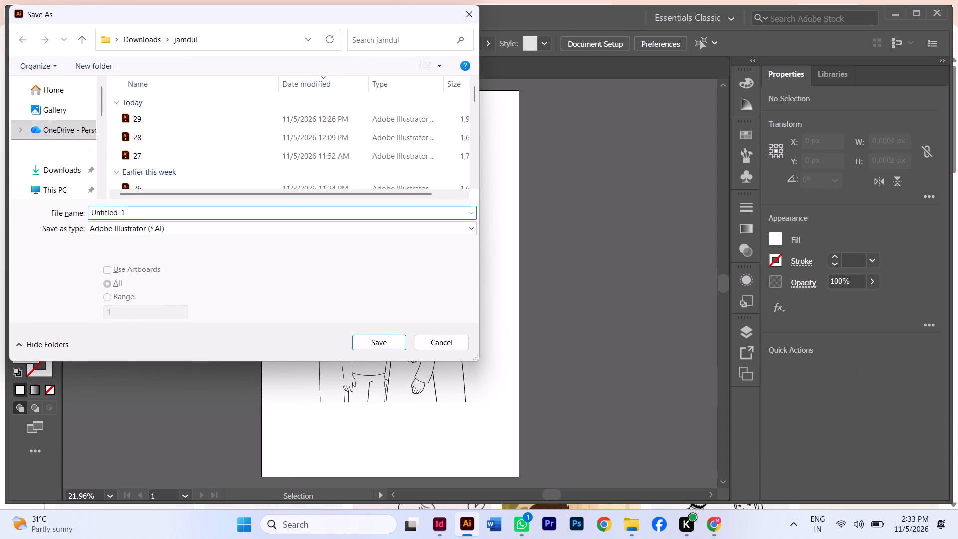
double_click(198, 211)
left_click(190, 208)
left_click_drag(168, 208, 16, 239)
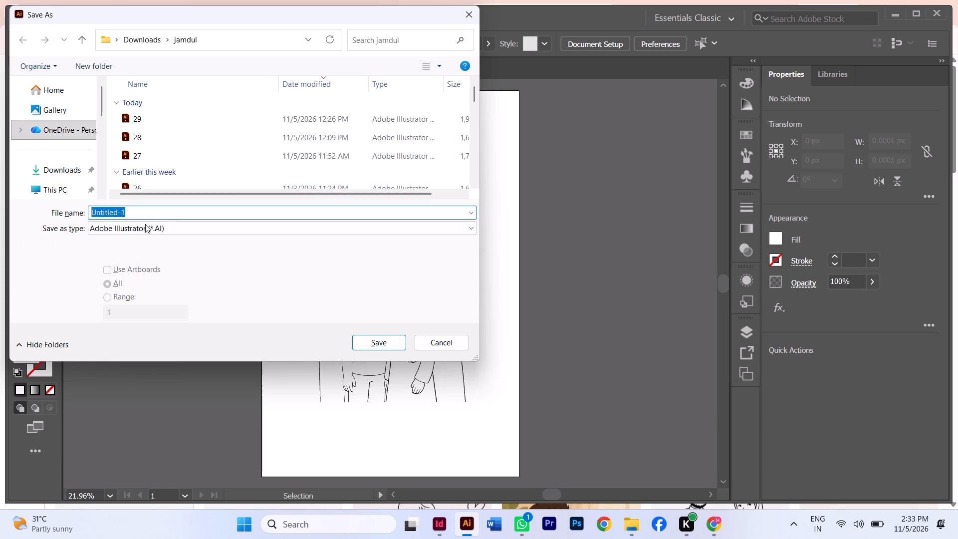
type("30")
key("Return")
key("Return")
key("Return")
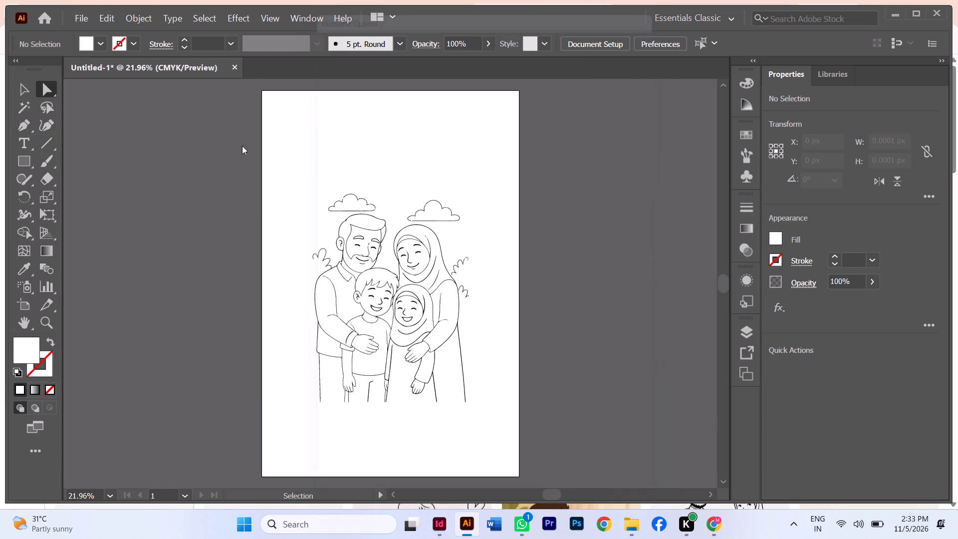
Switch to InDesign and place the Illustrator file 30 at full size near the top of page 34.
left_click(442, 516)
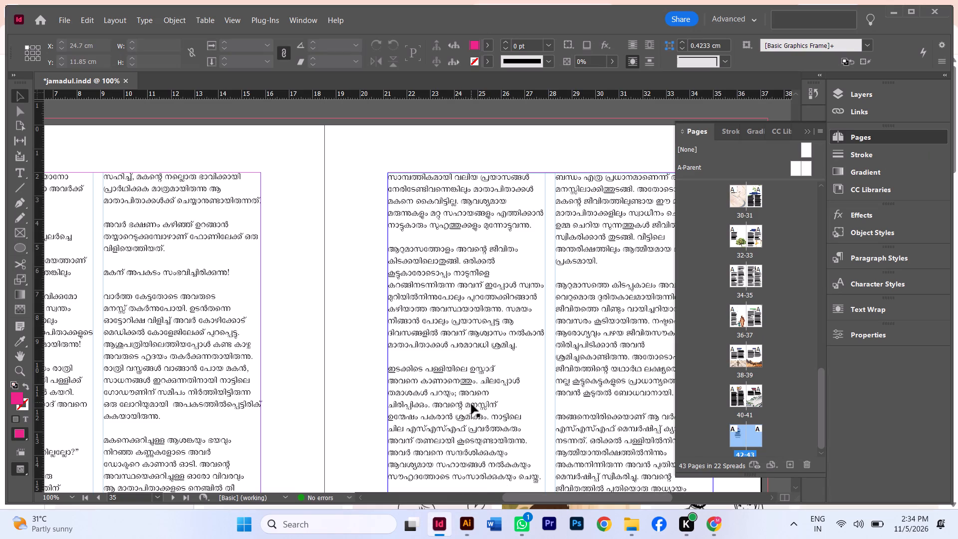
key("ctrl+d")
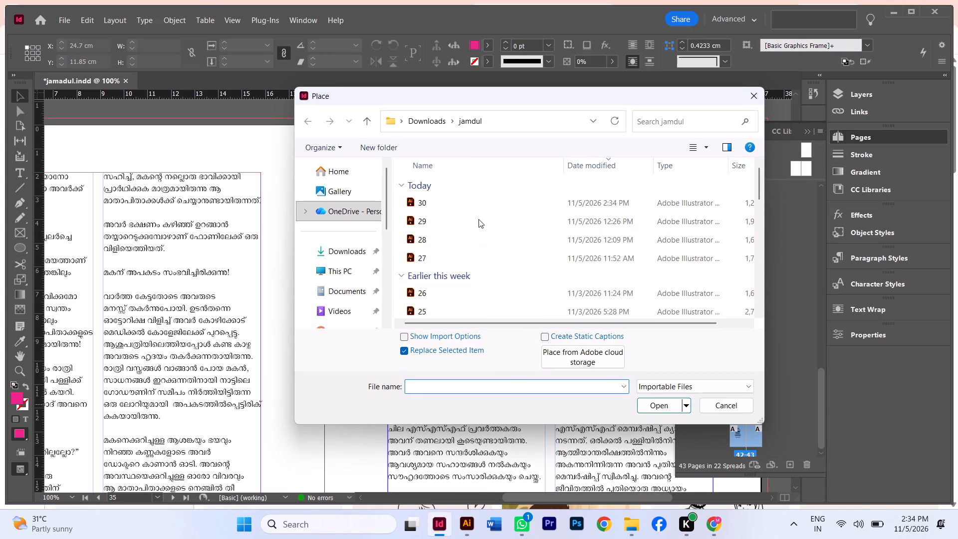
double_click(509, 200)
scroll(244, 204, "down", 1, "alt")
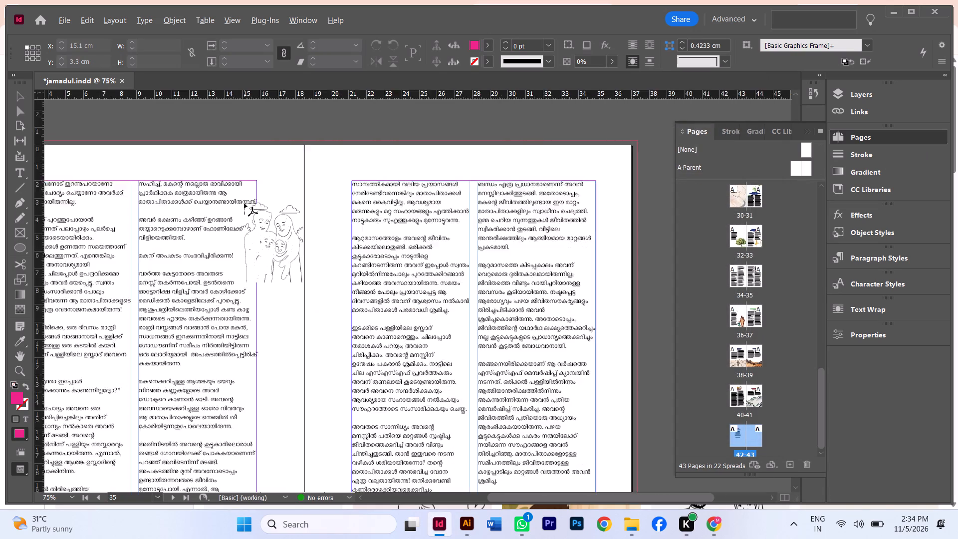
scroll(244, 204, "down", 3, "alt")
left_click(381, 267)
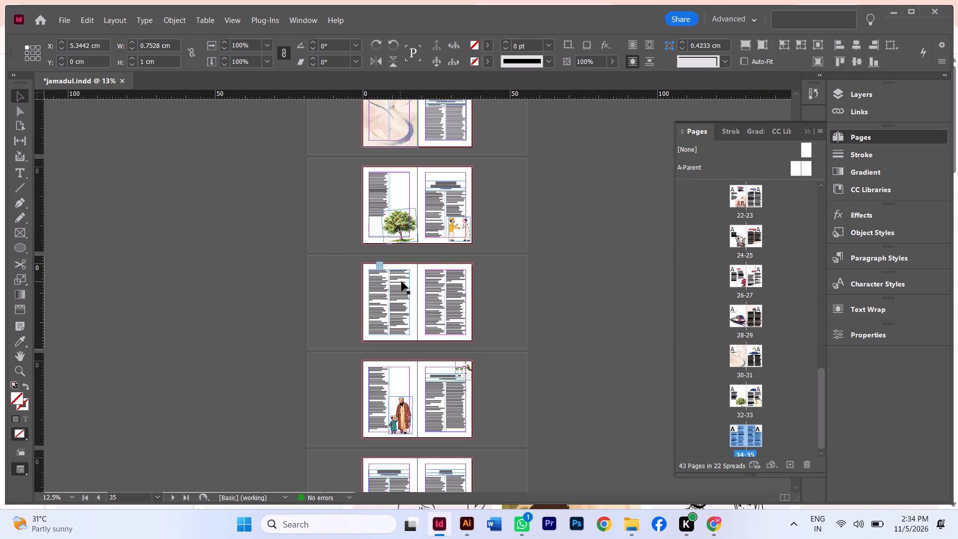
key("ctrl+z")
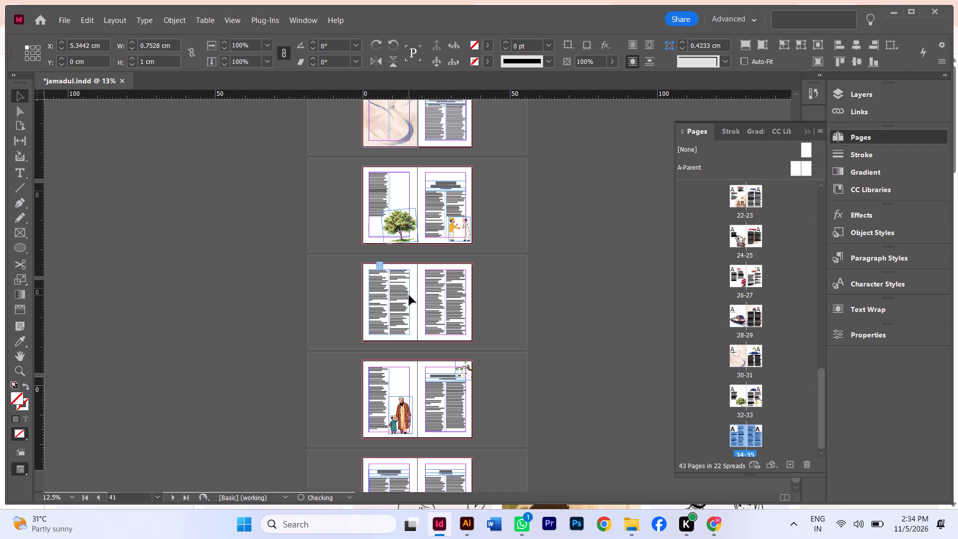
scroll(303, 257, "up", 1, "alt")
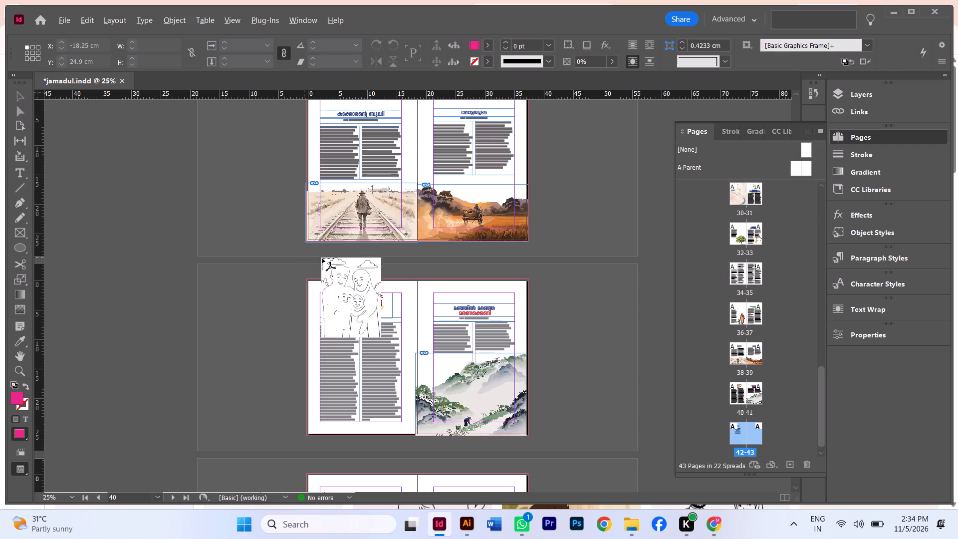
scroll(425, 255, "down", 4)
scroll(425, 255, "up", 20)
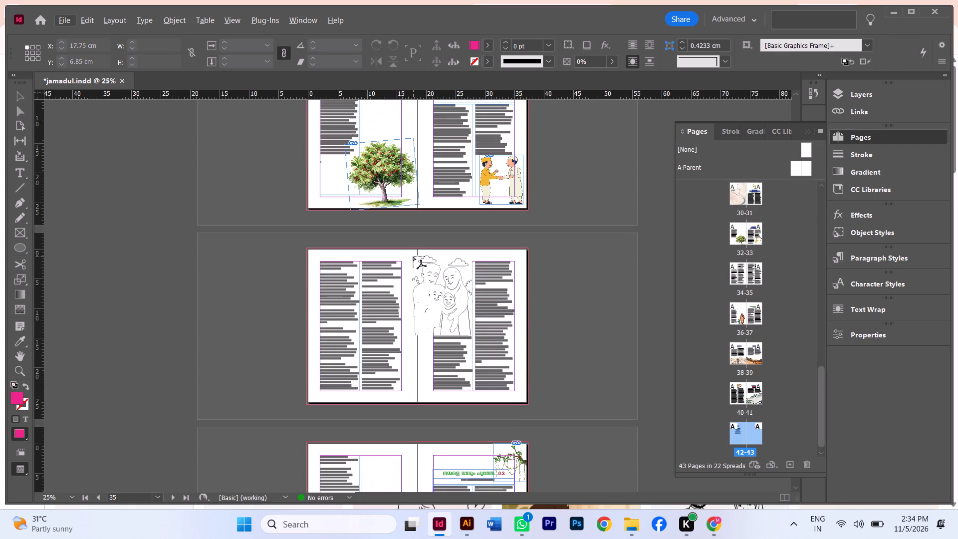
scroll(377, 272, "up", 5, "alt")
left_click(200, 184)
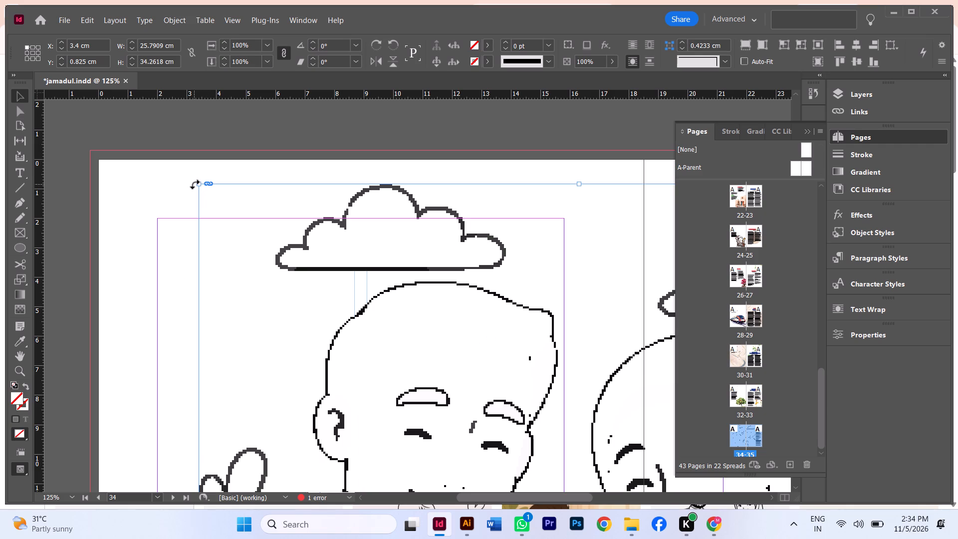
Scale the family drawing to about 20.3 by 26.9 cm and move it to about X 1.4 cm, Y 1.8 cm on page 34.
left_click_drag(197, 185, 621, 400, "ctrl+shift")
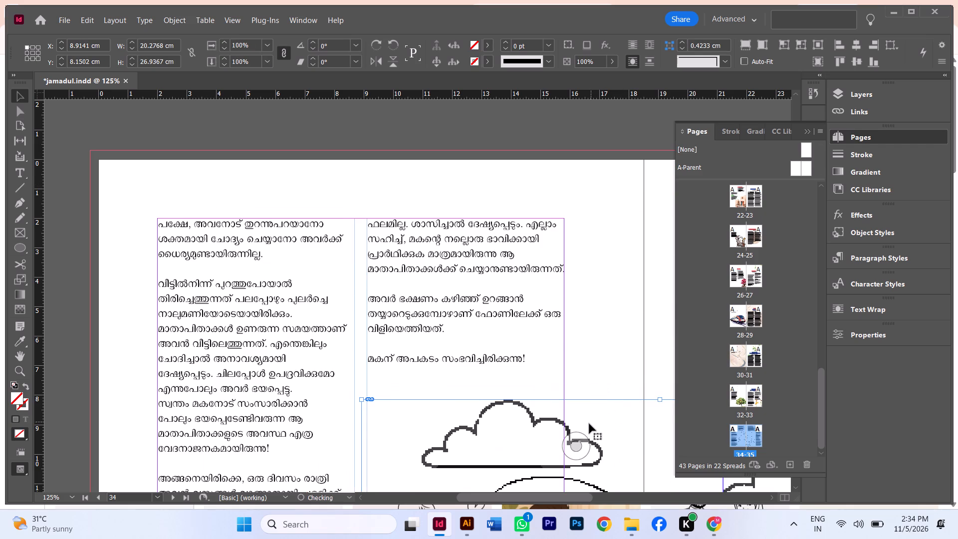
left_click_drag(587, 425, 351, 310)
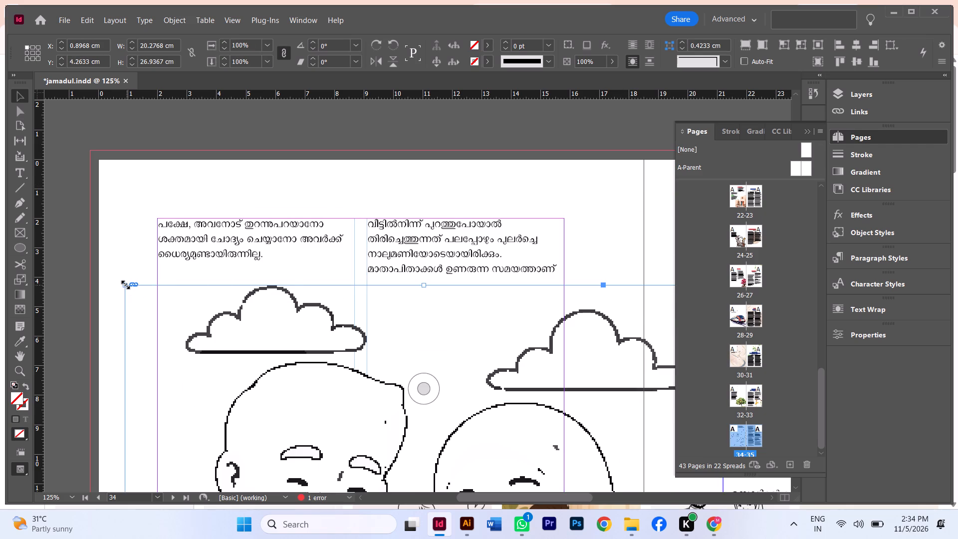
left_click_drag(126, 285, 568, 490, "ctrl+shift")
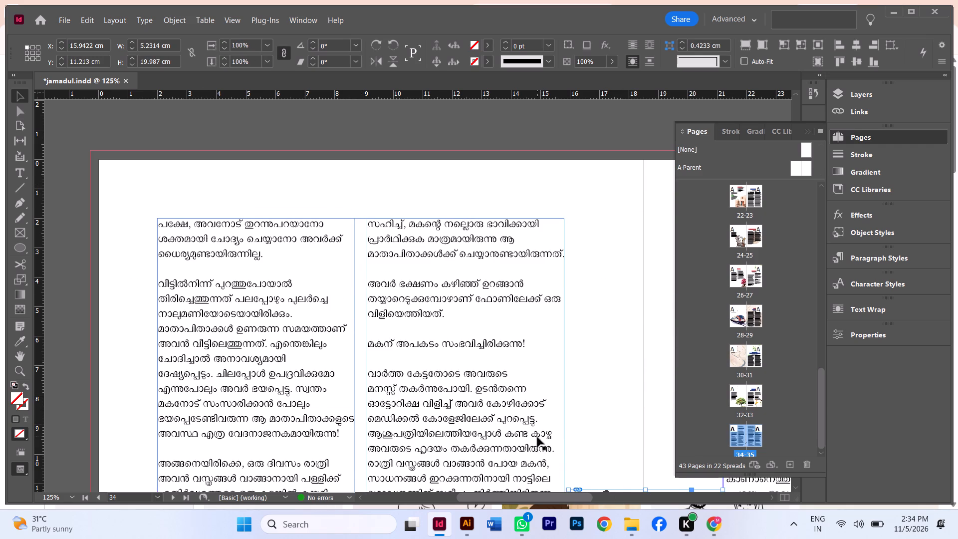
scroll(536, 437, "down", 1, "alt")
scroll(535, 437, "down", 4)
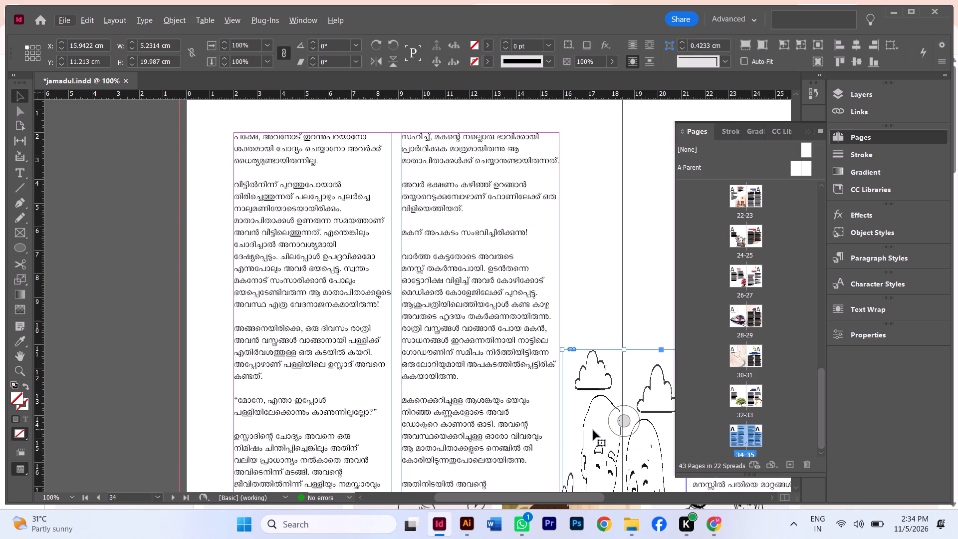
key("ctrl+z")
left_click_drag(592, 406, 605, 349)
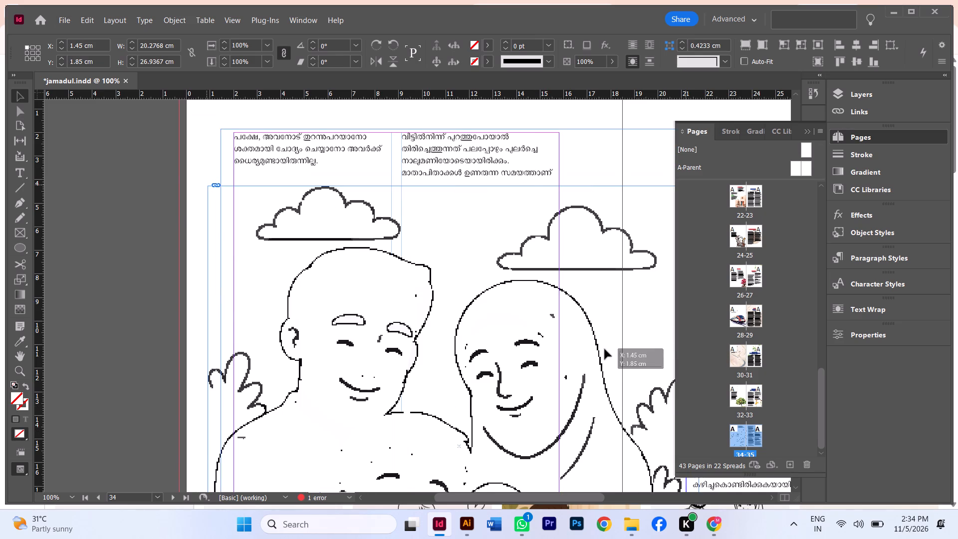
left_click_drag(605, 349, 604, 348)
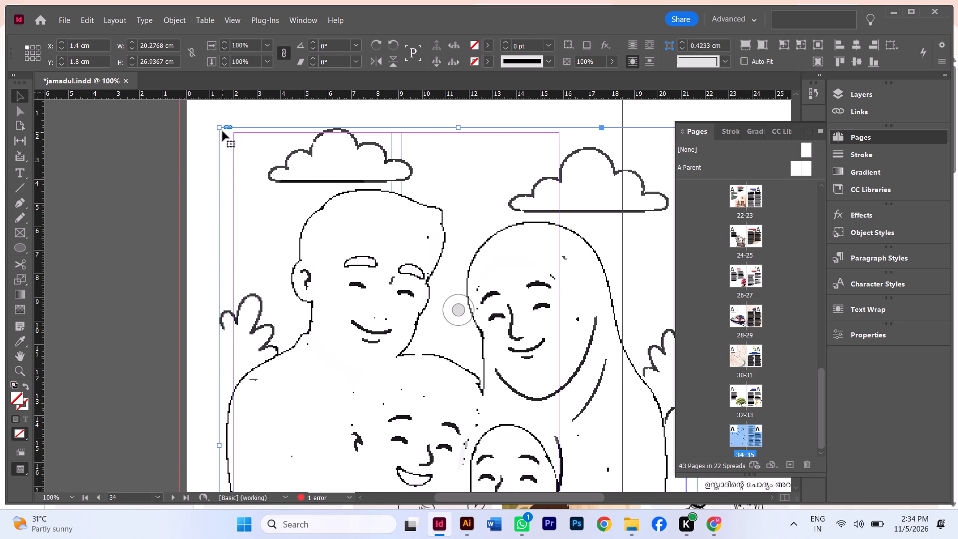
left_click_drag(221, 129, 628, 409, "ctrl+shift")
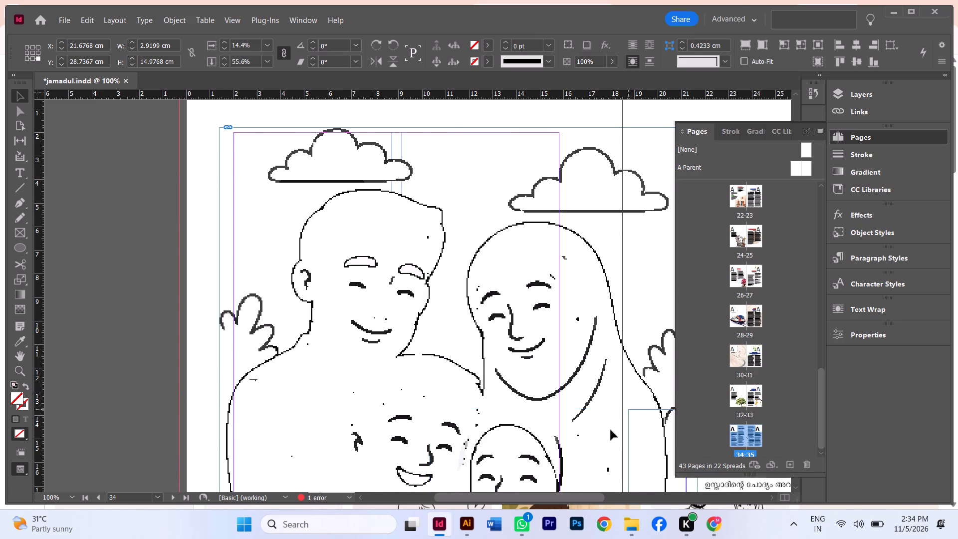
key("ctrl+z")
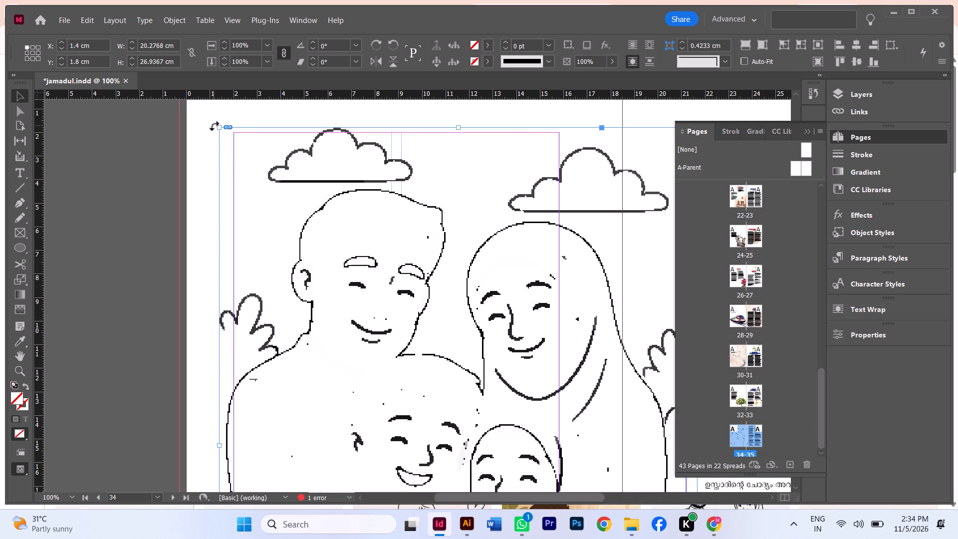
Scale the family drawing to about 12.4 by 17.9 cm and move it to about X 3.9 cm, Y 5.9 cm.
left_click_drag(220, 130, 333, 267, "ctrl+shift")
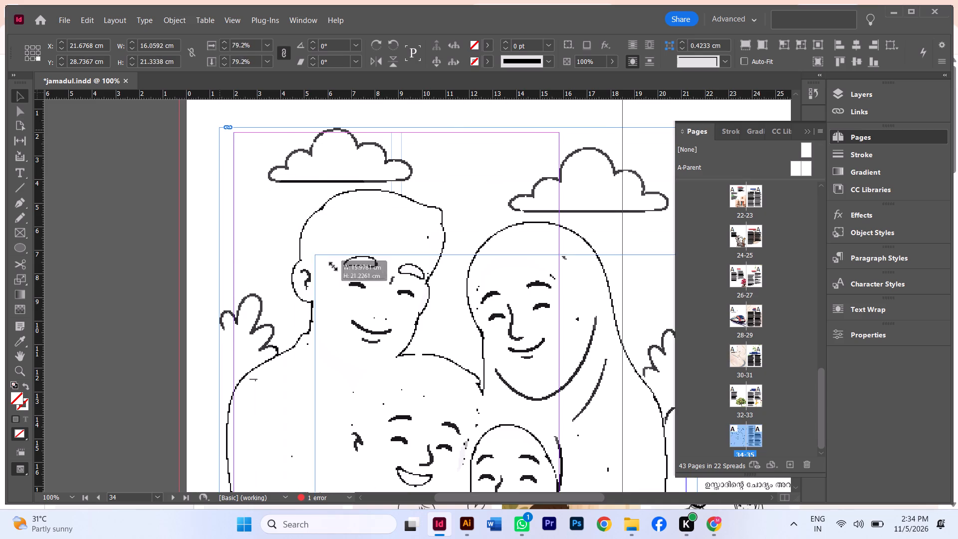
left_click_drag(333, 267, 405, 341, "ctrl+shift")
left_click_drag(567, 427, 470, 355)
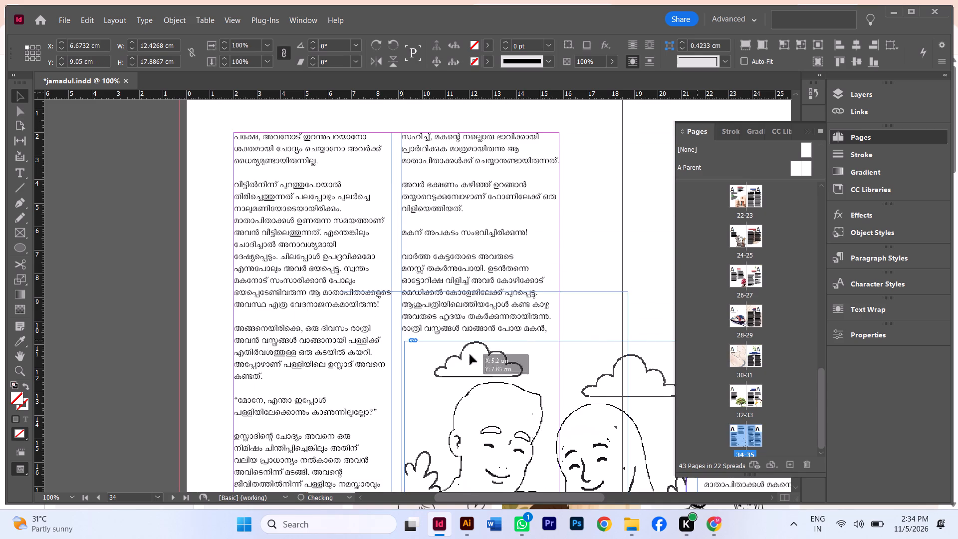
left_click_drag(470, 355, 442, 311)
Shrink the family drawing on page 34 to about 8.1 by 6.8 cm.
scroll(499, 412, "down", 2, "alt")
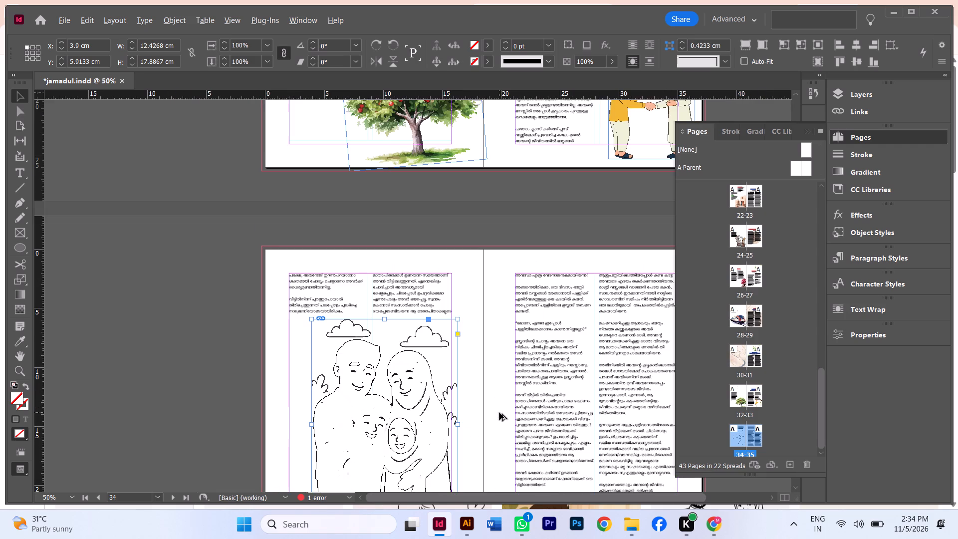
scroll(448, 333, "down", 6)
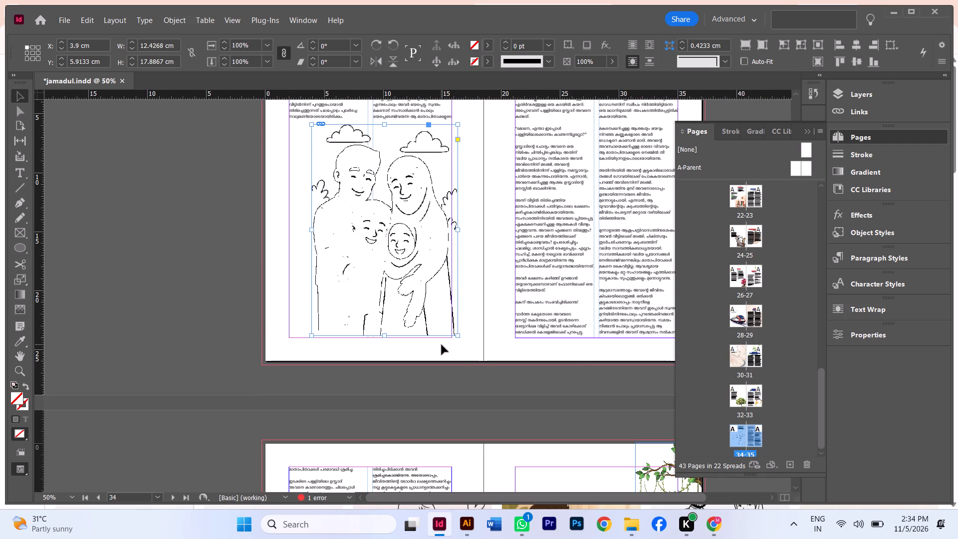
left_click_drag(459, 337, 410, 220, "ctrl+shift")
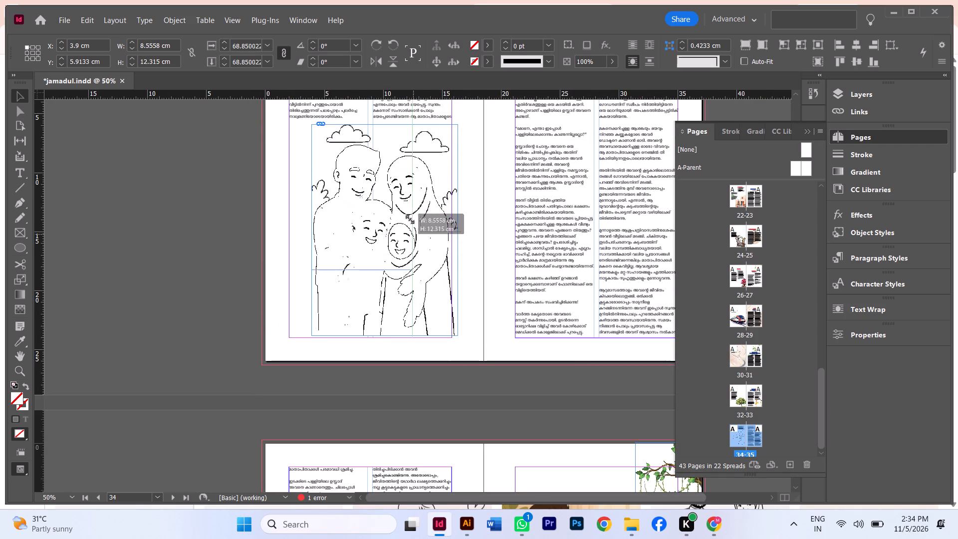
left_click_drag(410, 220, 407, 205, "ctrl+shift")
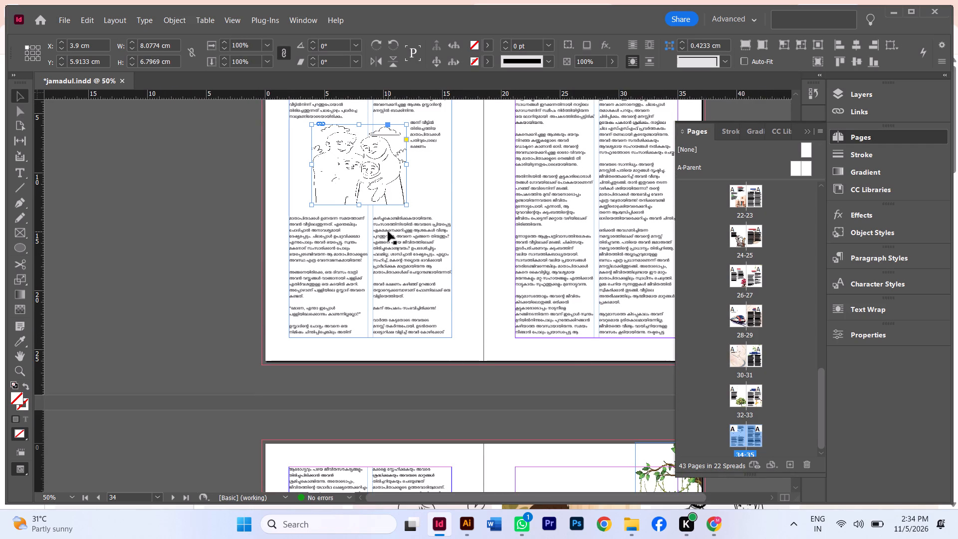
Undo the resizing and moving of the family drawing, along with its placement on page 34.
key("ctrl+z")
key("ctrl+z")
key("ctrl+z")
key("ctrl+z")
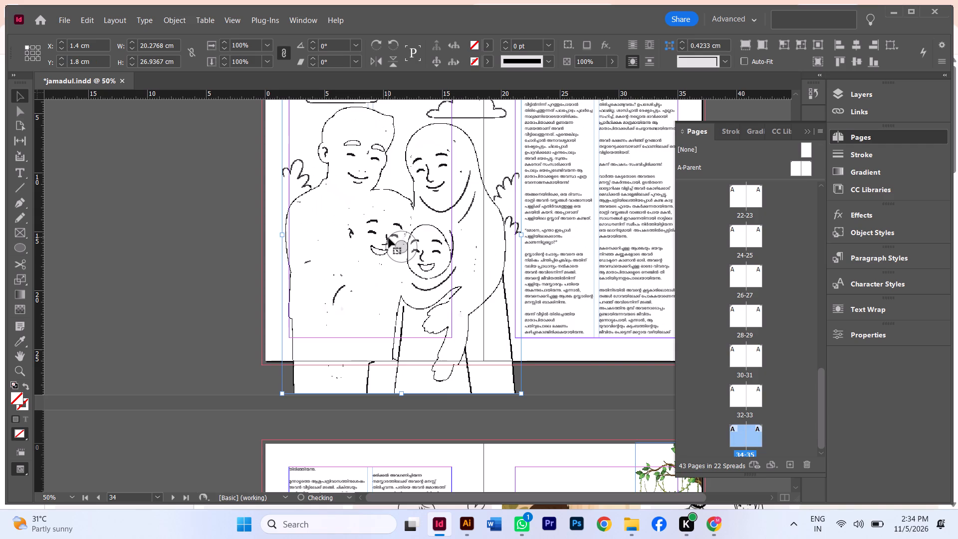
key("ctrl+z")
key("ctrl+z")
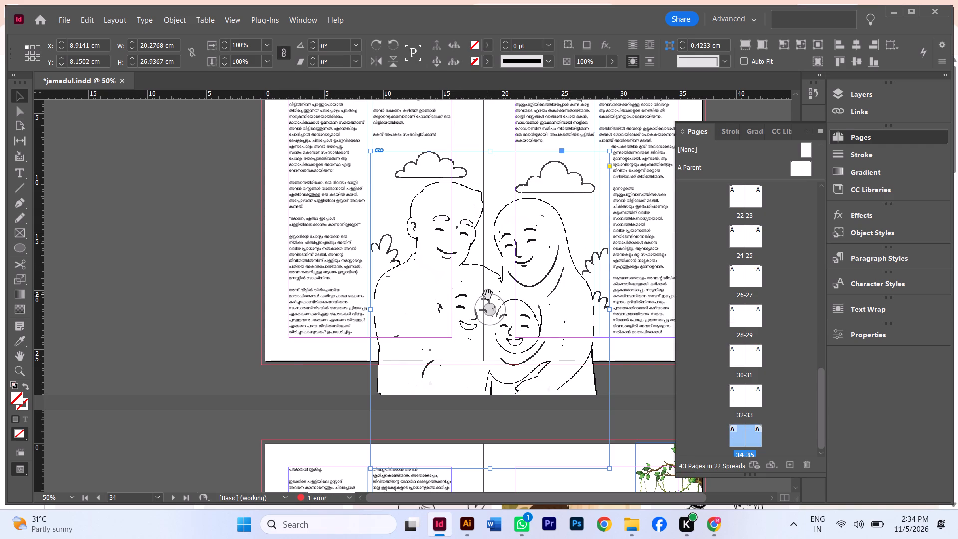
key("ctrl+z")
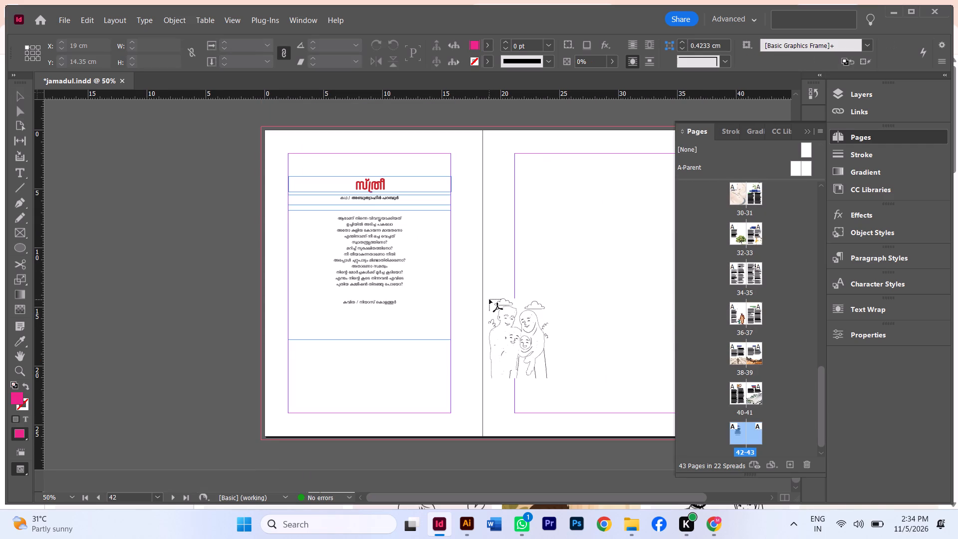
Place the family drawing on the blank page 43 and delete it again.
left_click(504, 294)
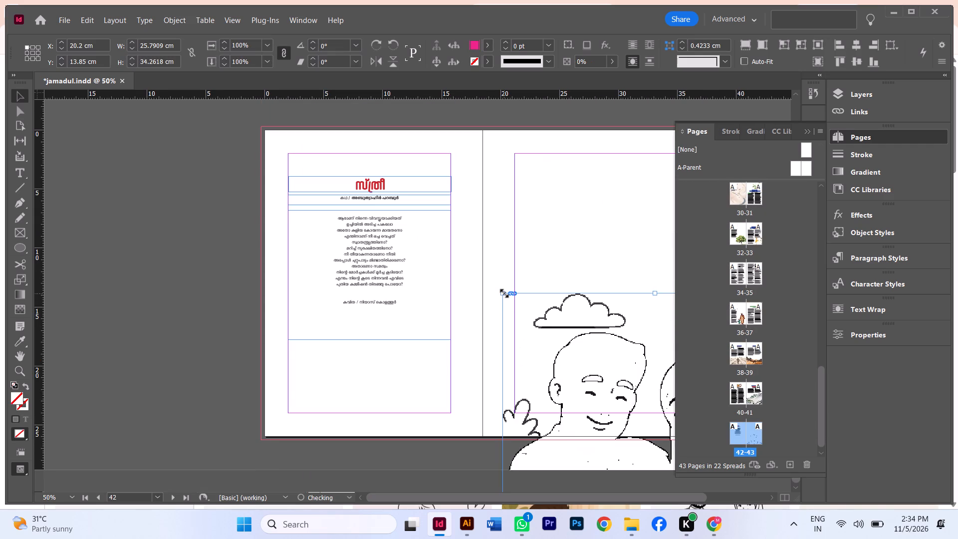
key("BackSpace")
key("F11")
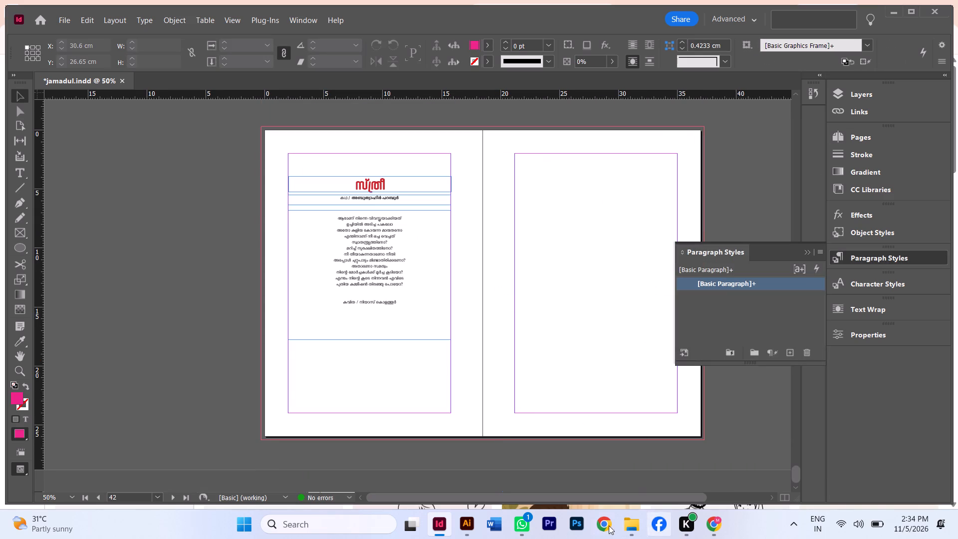
Switch to the browser, browse the related Pinterest pins and copy the illustration of the faceless Muslim family reading on a rug.
left_click(711, 536)
scroll(457, 312, "down", 5)
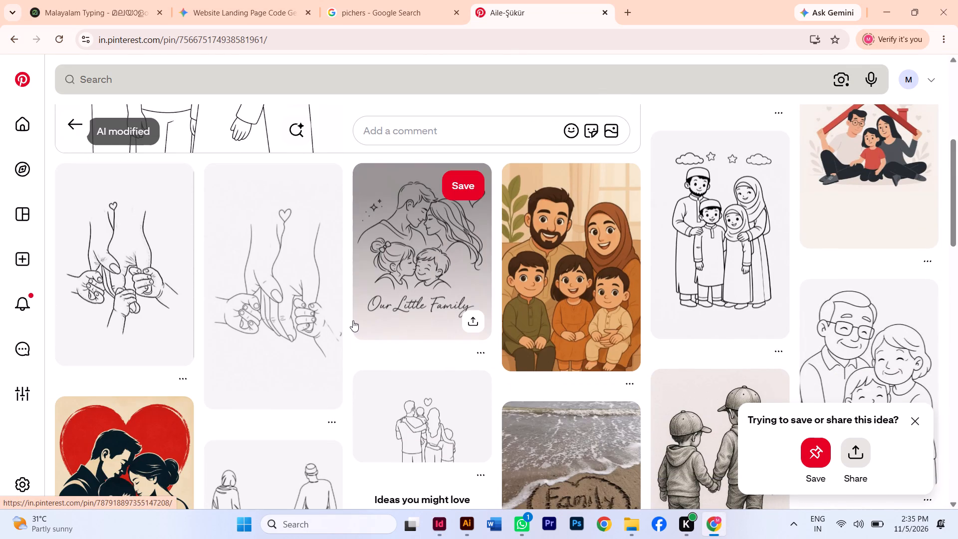
scroll(351, 319, "down", 3)
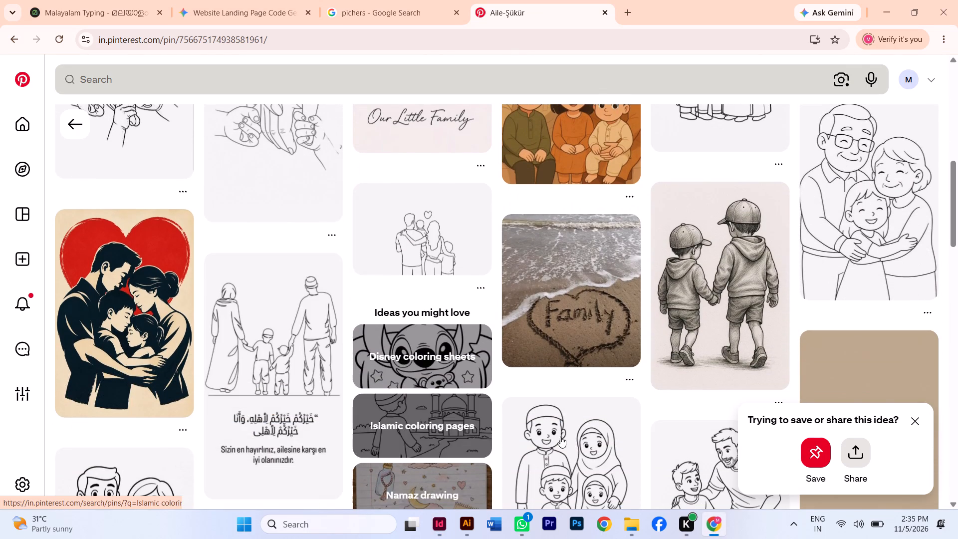
scroll(573, 440, "down", 2)
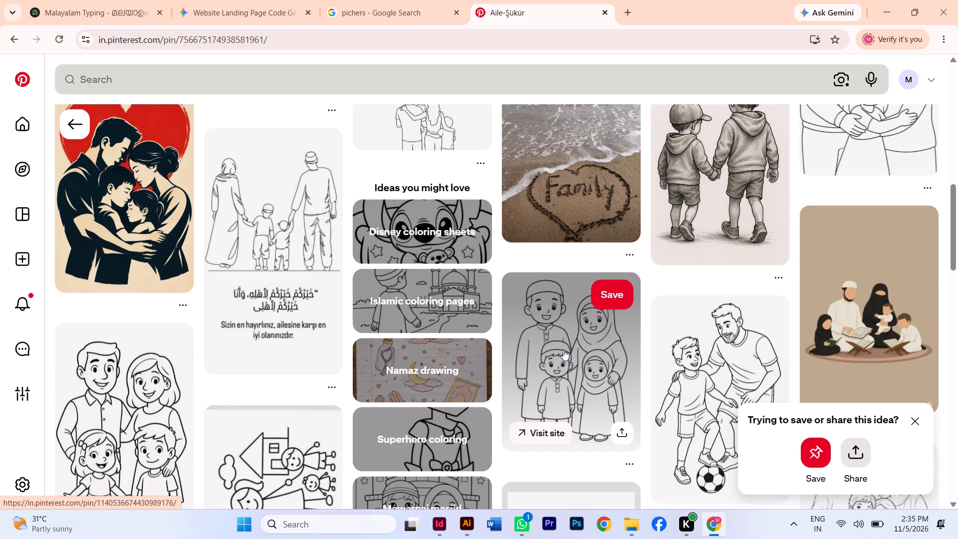
left_click(563, 349)
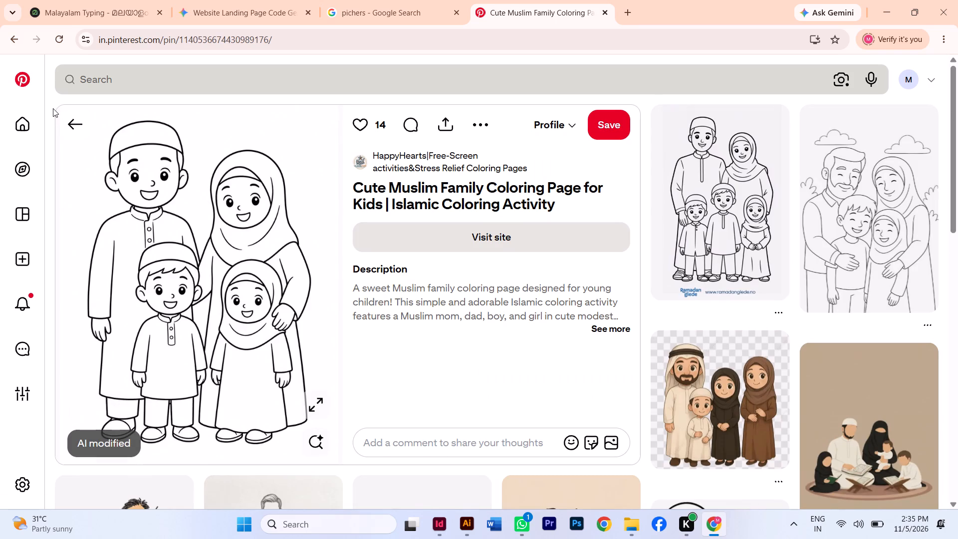
left_click(72, 124)
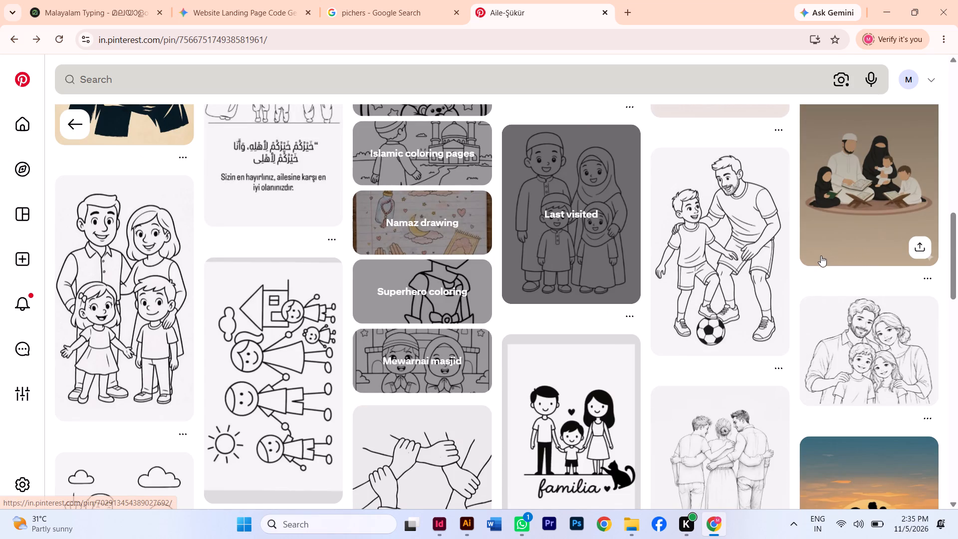
left_click(868, 203)
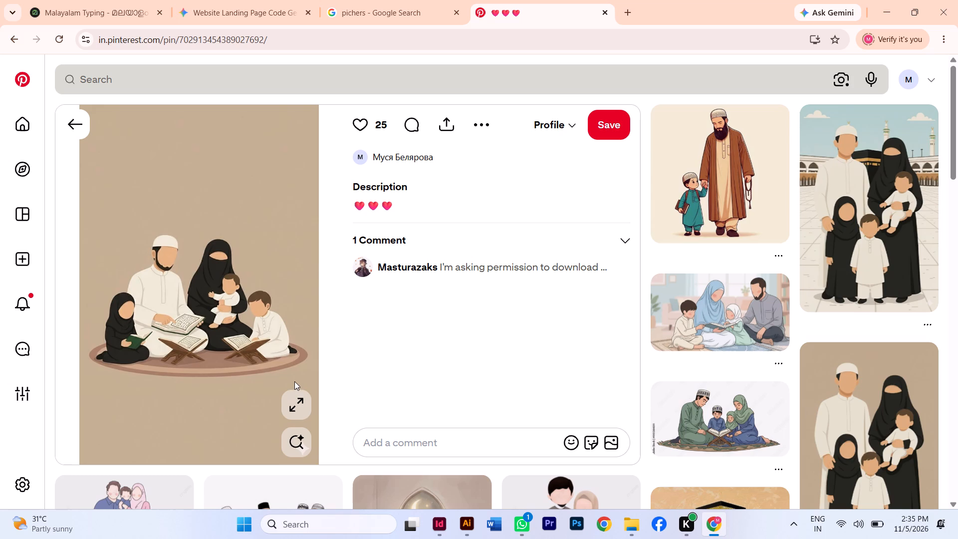
right_click(218, 261)
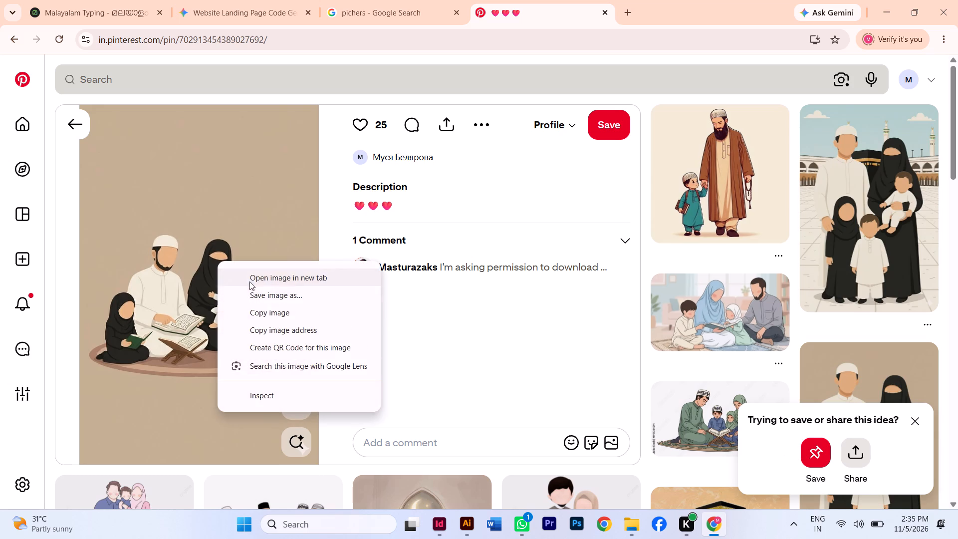
left_click(282, 312)
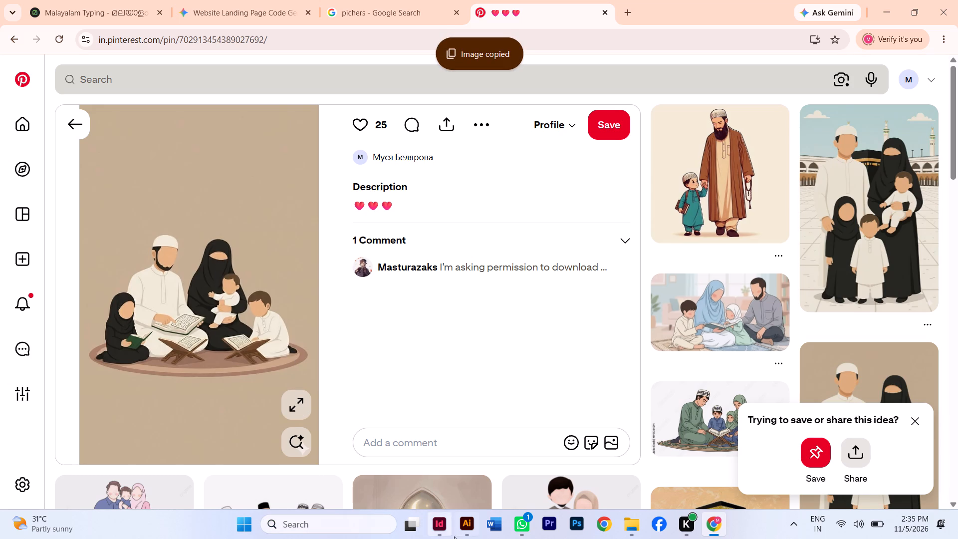
Switch to InDesign and look back through the spreads from page 42 to pages 32-33.
left_click(444, 525)
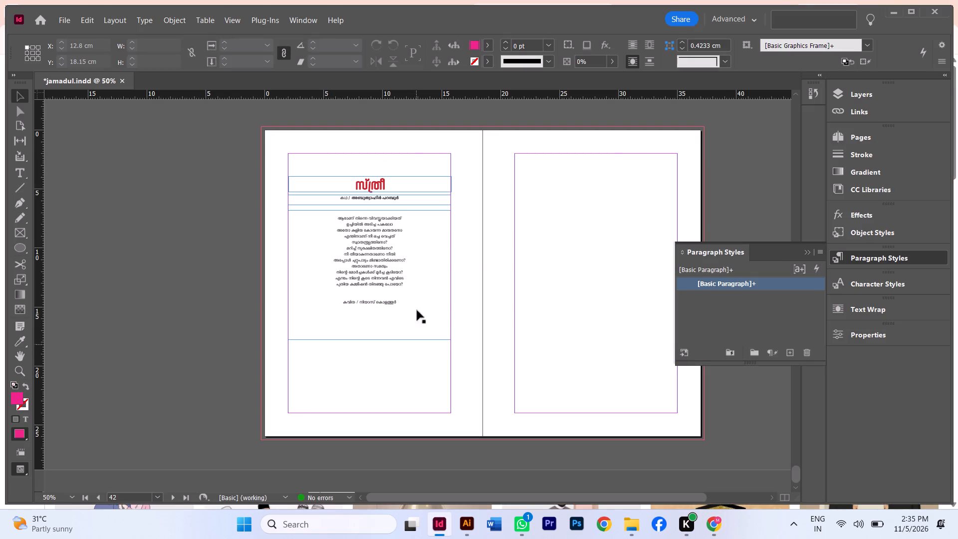
scroll(413, 283, "up", 20)
scroll(413, 283, "up", 7)
scroll(367, 312, "up", 8)
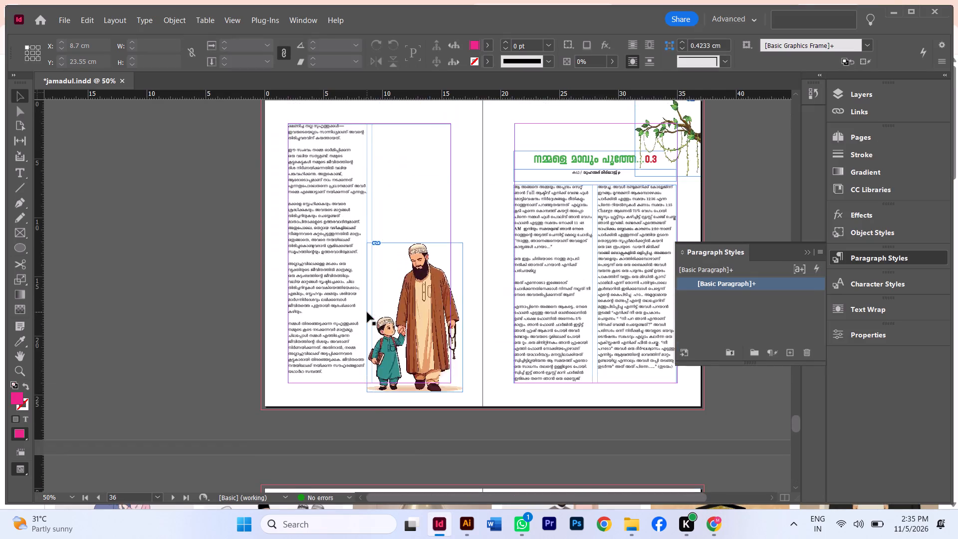
scroll(367, 313, "up", 14)
scroll(363, 320, "up", 11)
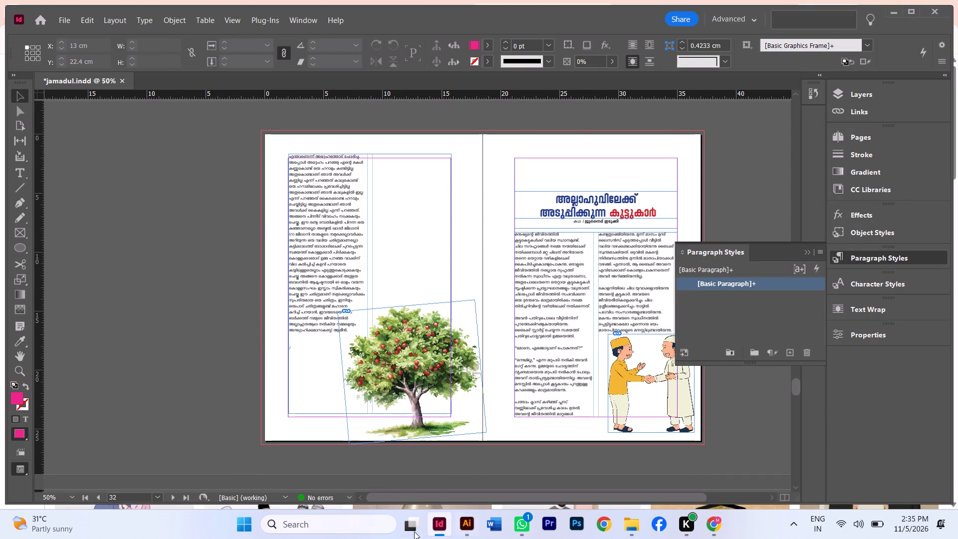
Switch to Illustrator and replace the existing artwork in 30.ai with the copied family image.
left_click(465, 528)
left_click_drag(277, 152, 623, 457)
key("BackSpace")
key("ctrl+v")
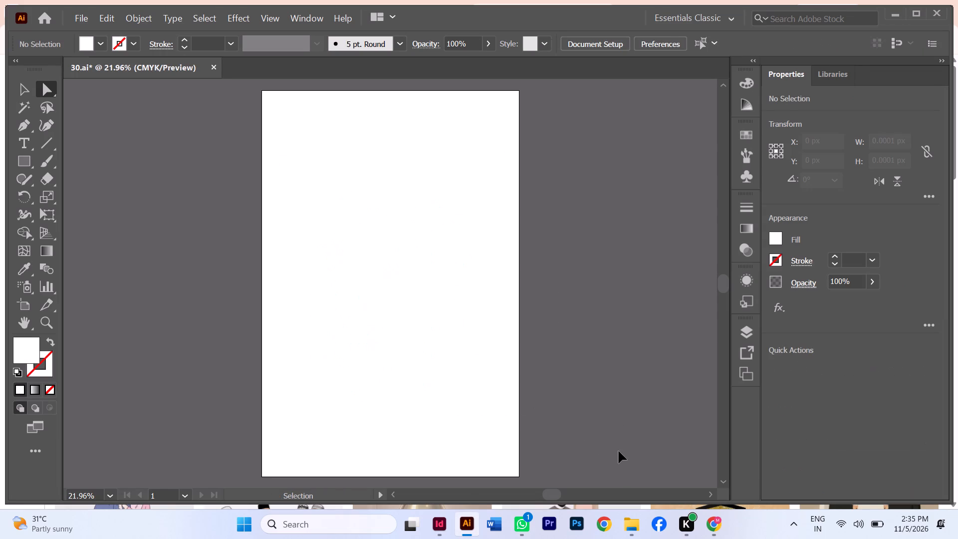
Image Trace the pasted family picture with the Low Fidelity Photo preset and expand it into paths.
left_click(919, 458)
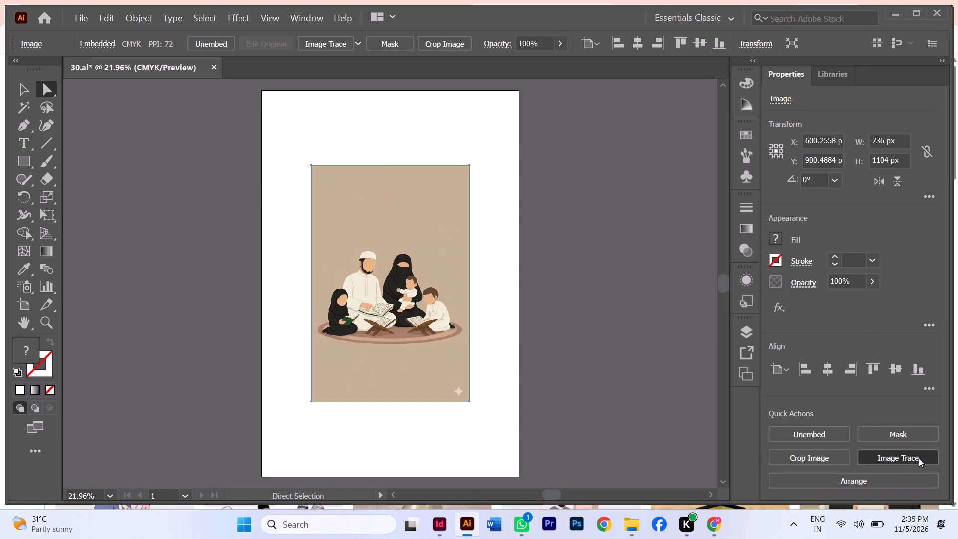
left_click(813, 329)
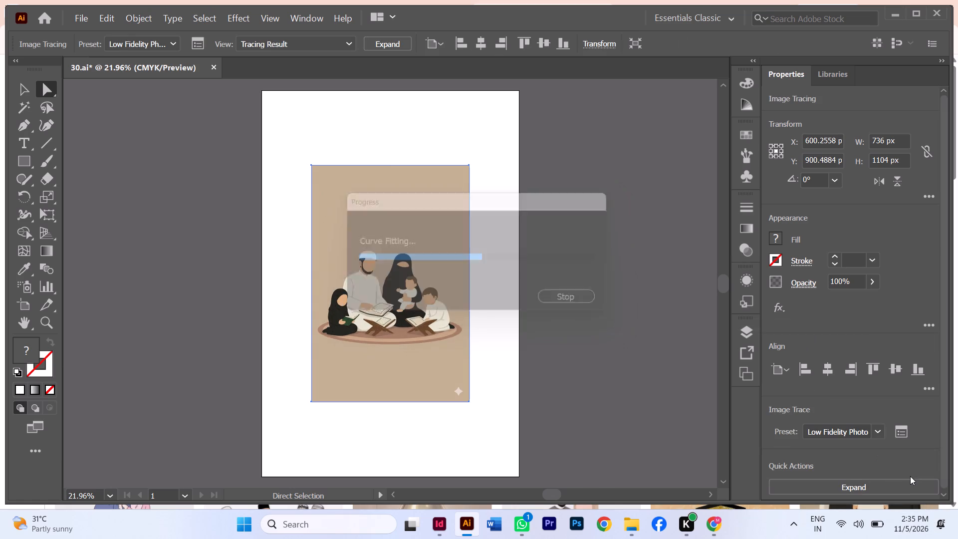
left_click(910, 484)
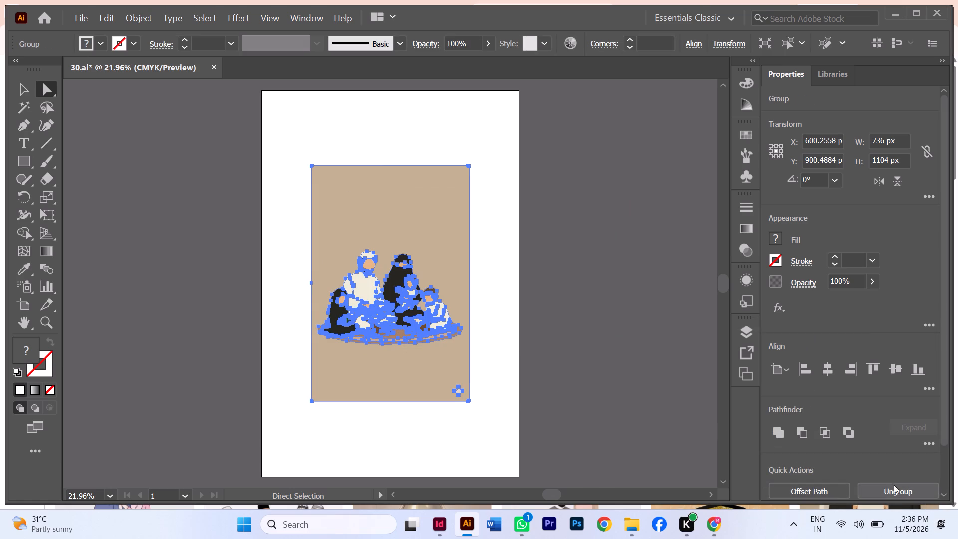
Delete the beige background and the small star below the family from the traced artwork, and save 30.ai.
left_click_drag(370, 132, 388, 219)
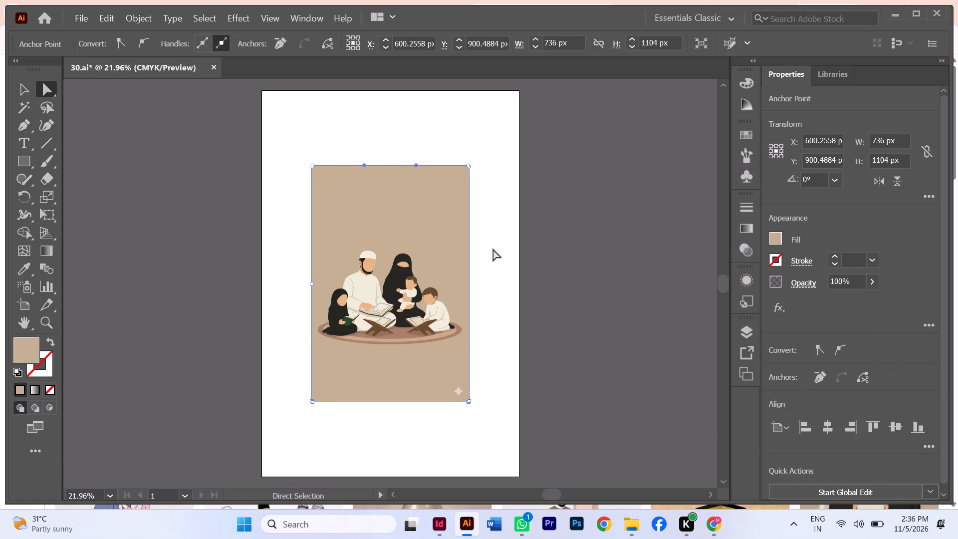
key("BackSpace")
key("BackSpace")
key("BackSpace")
key("BackSpace")
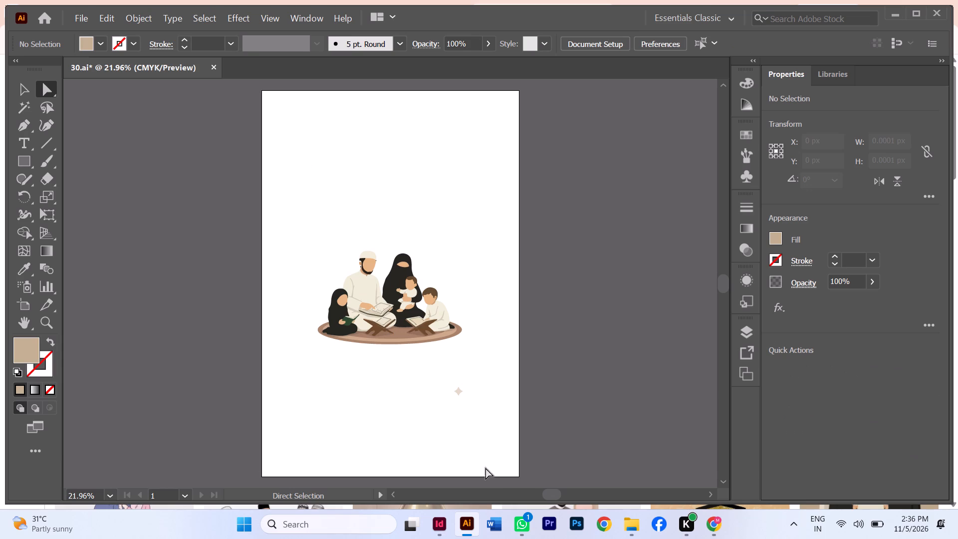
left_click_drag(465, 387, 363, 437)
key("BackSpace")
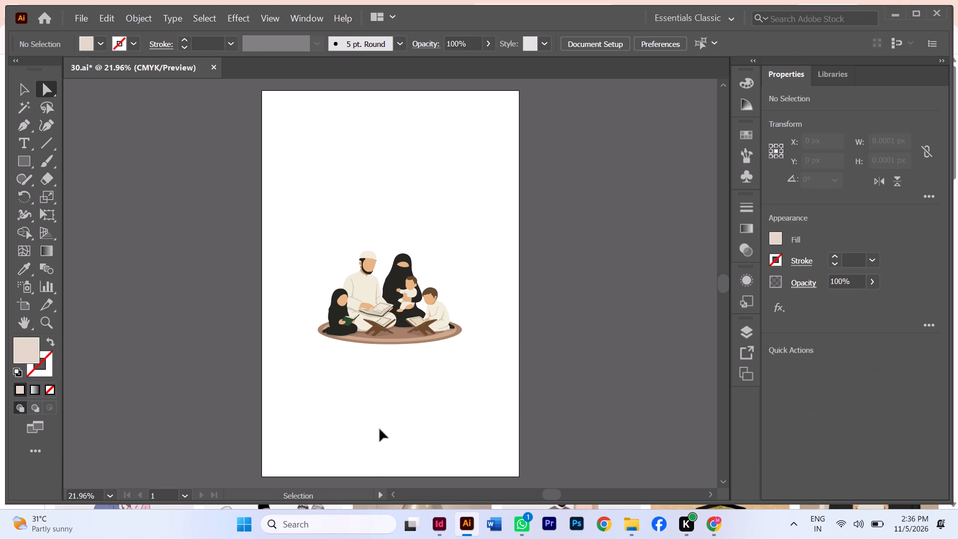
key("ctrl+s")
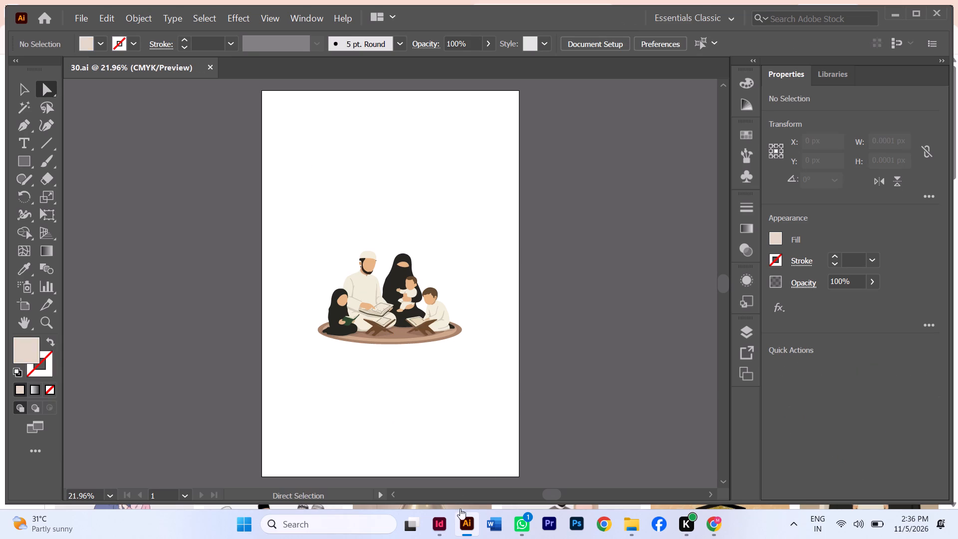
Switch to InDesign and place the saved family illustration on page 34 at about X 2.6 cm, Y 13.85 cm.
left_click(438, 532)
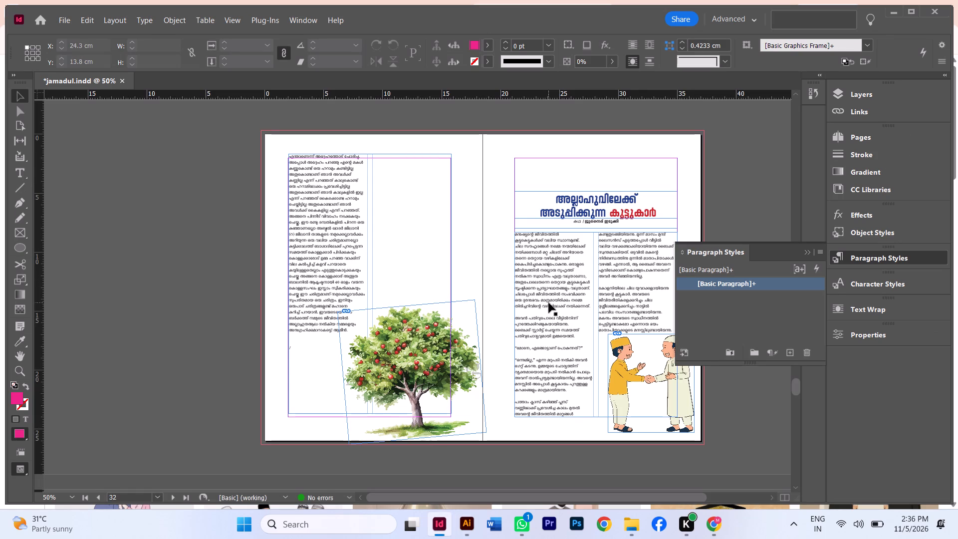
scroll(538, 323, "down", 15)
key("ctrl+d")
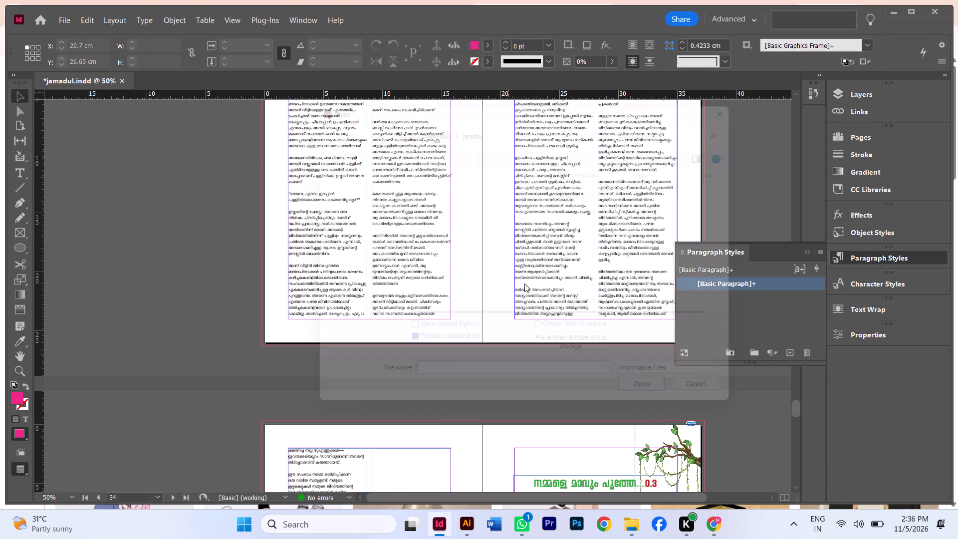
double_click(459, 199)
left_click(295, 200)
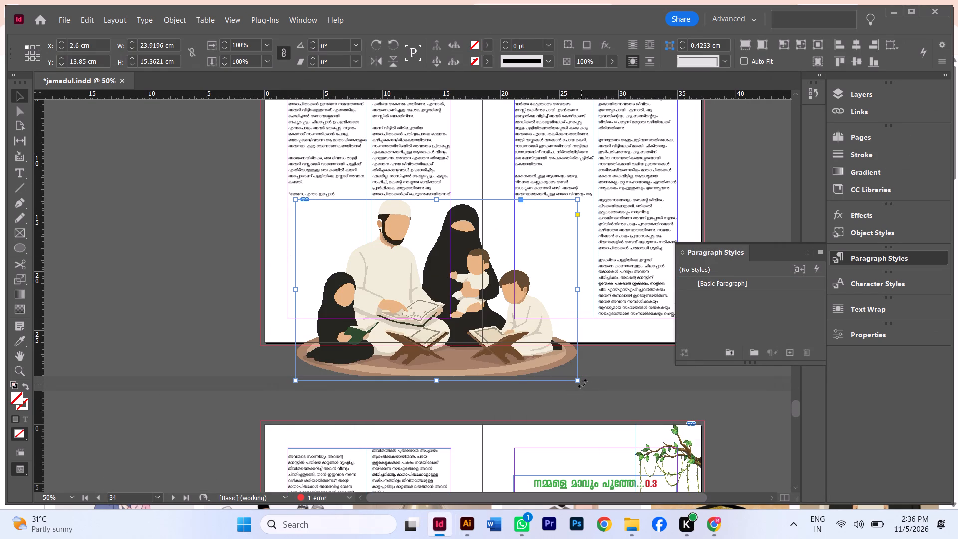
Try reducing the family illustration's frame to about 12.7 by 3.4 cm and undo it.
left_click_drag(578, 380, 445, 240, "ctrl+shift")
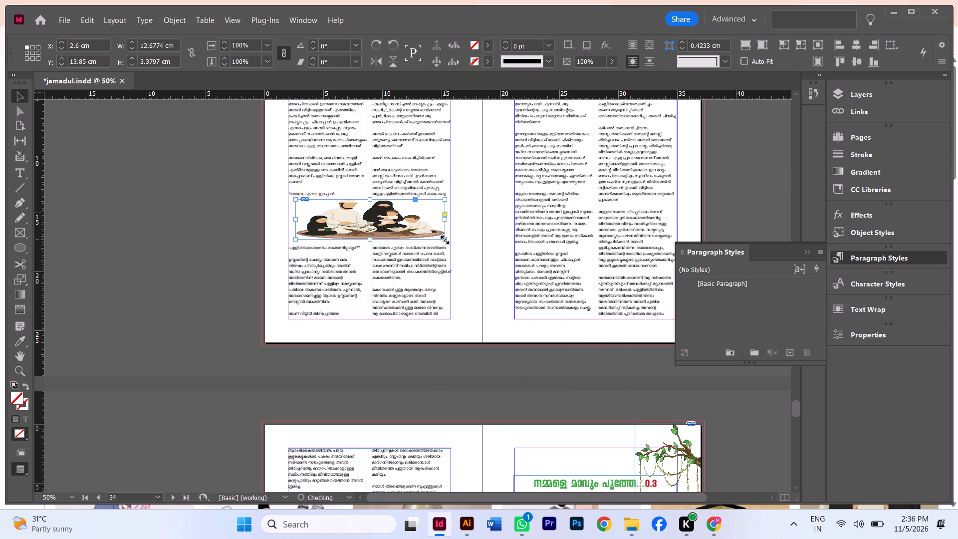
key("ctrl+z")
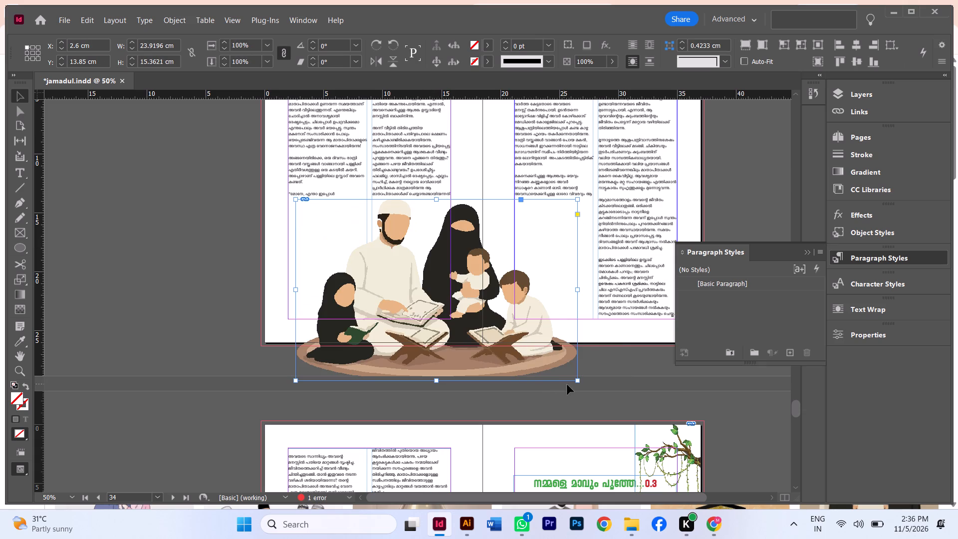
Scale the family illustration on page 34 down to about 7.6 by 4.9 cm.
left_click_drag(578, 380, 475, 313, "ctrl+shift")
scroll(452, 311, "up", 5)
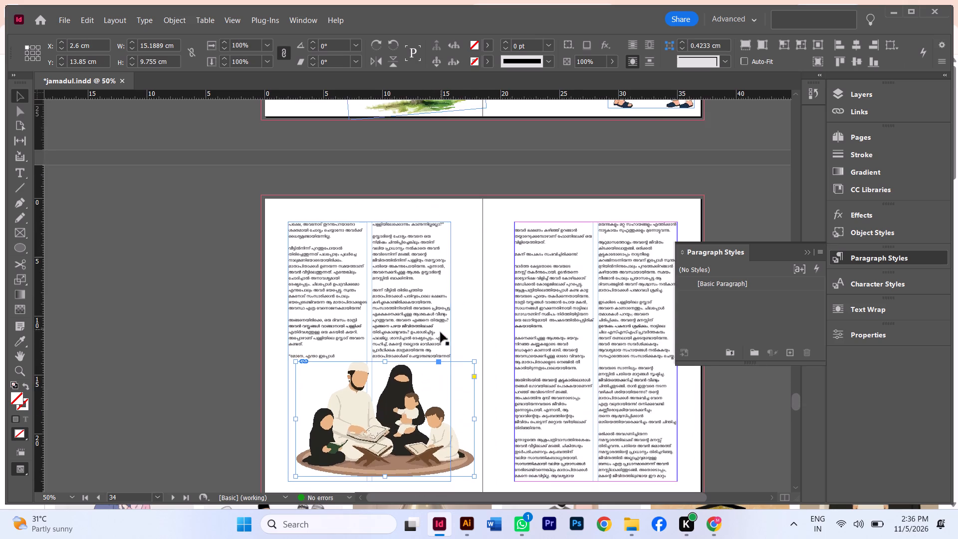
scroll(457, 357, "down", 13)
scroll(458, 367, "up", 12)
left_click_drag(474, 445, 456, 436, "ctrl+shift")
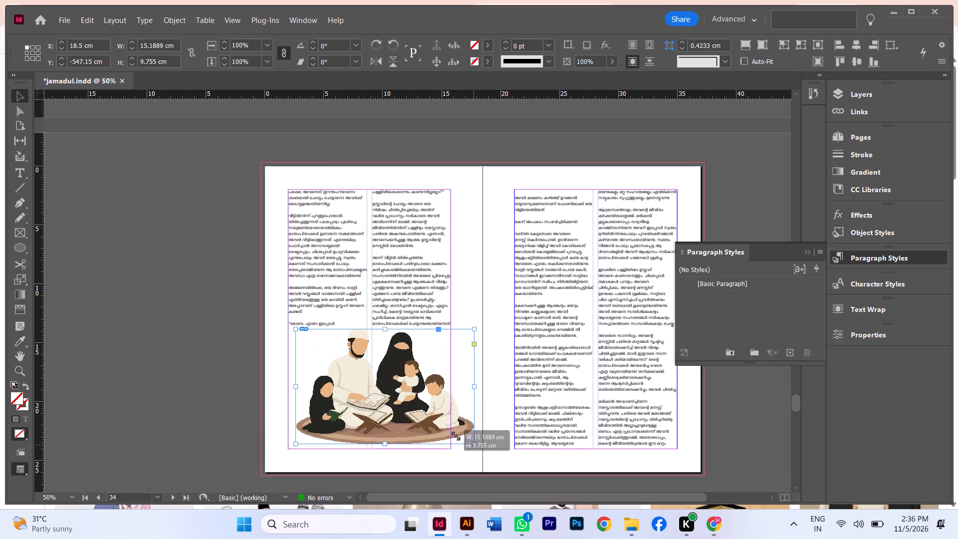
left_click_drag(456, 436, 374, 384, "ctrl+shift")
scroll(429, 410, "down", 5)
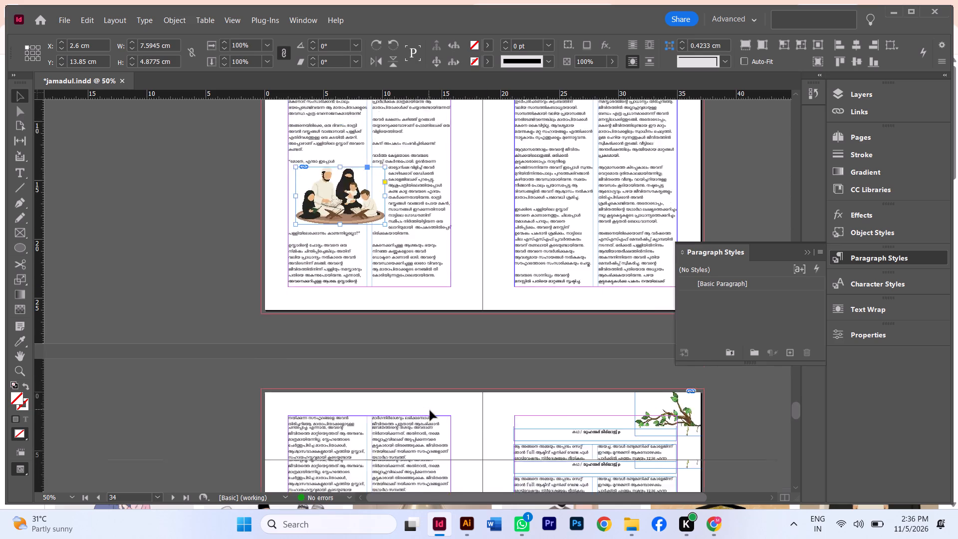
scroll(430, 411, "down", 3)
scroll(430, 411, "up", 7)
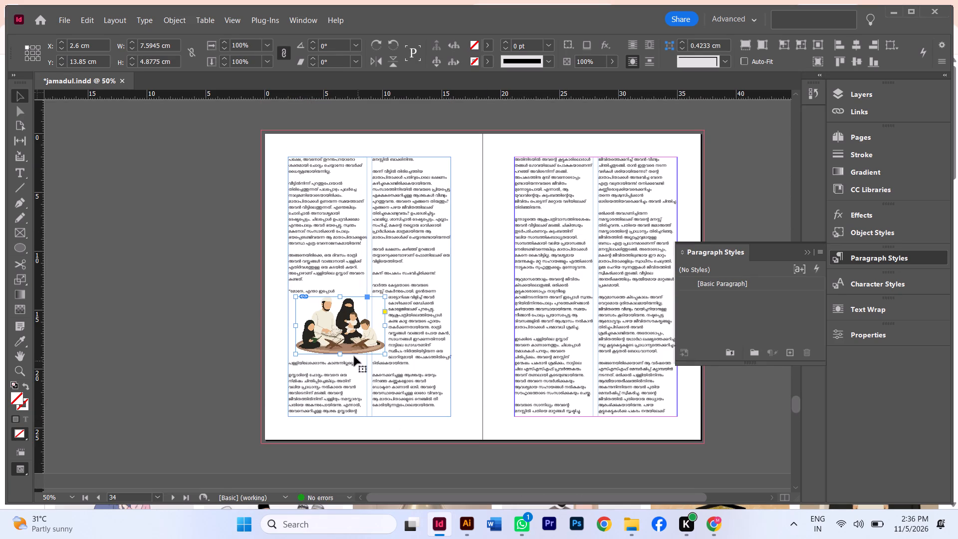
Move the family illustration into page 34's second text column, at about X 9.1 cm, Y 15.2 cm.
scroll(332, 366, "up", 4, "alt")
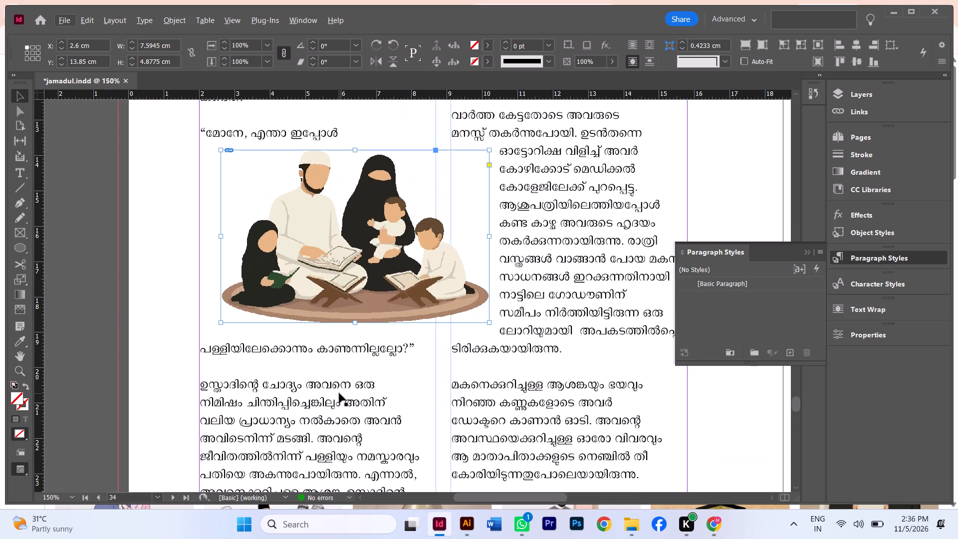
scroll(354, 404, "down", 3)
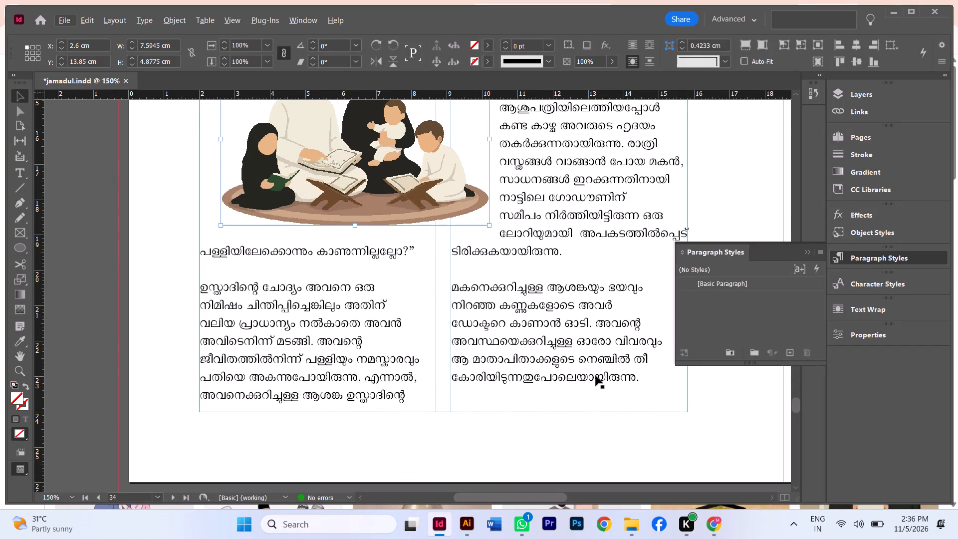
scroll(584, 379, "up", 1)
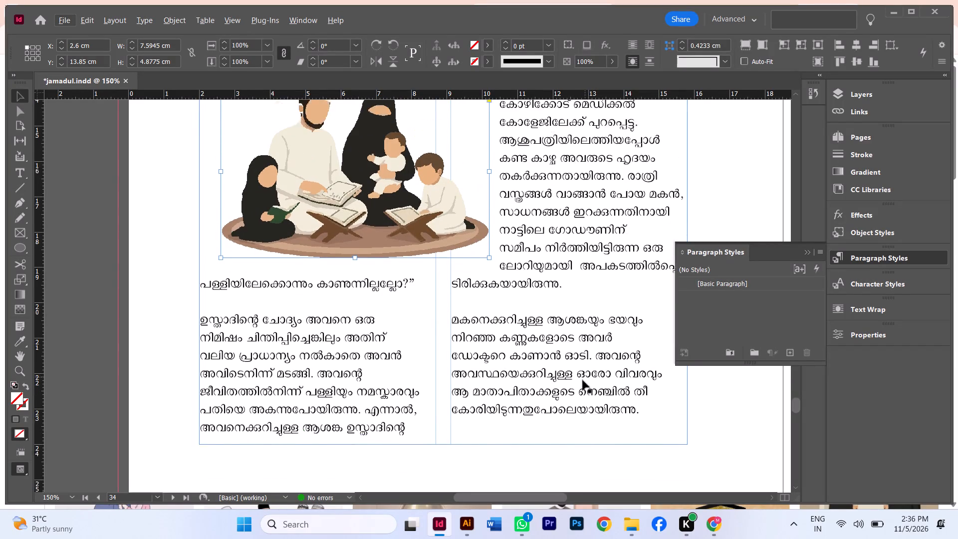
scroll(583, 380, "up", 3)
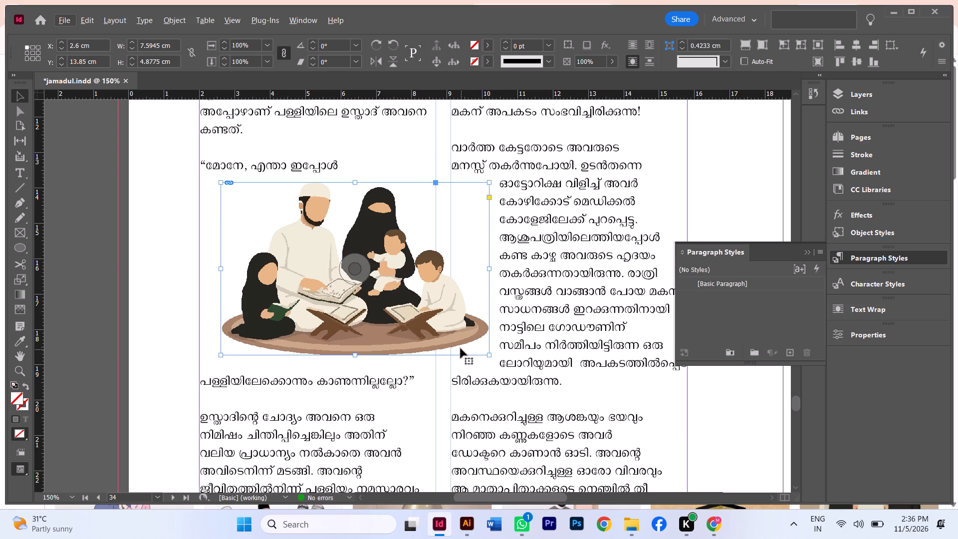
left_click_drag(459, 347, 687, 395)
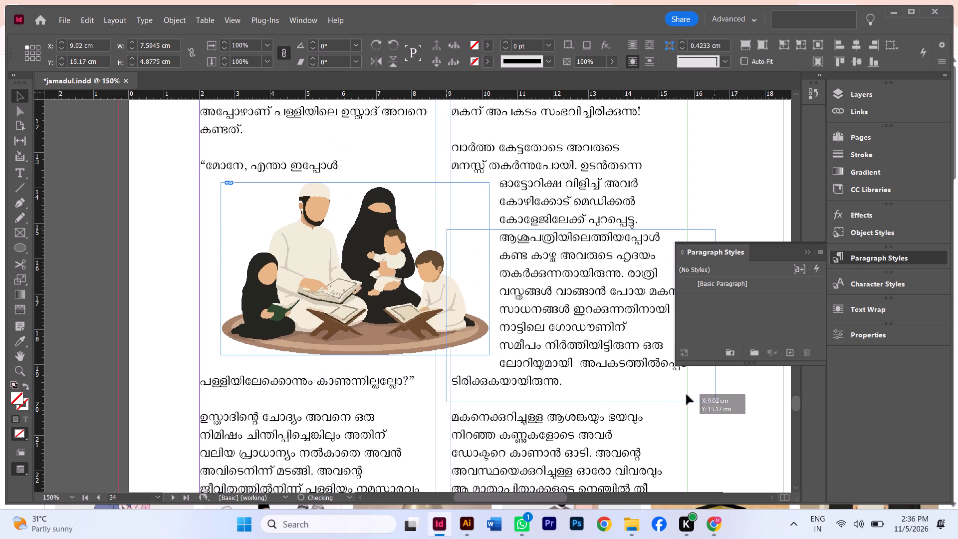
left_click_drag(687, 395, 690, 396)
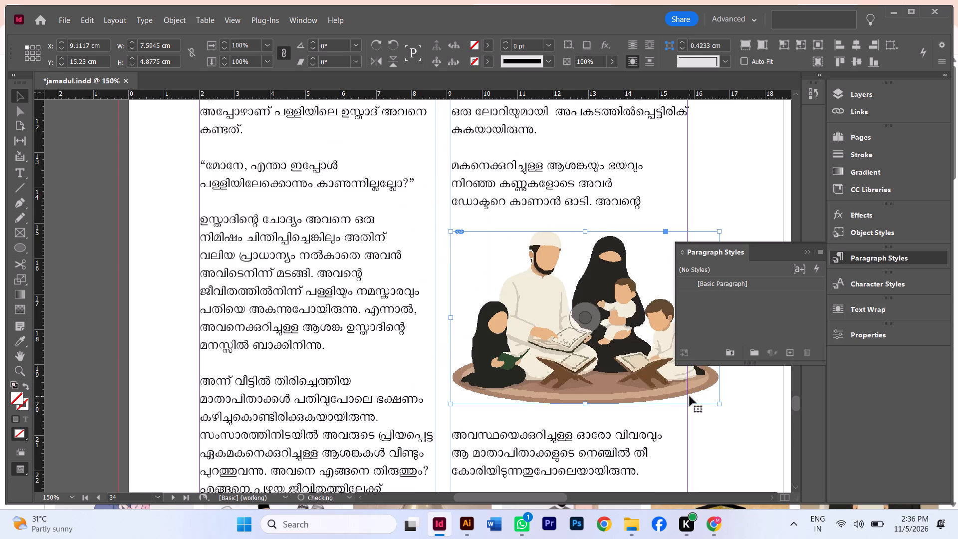
scroll(660, 400, "down", 5)
scroll(636, 400, "up", 6)
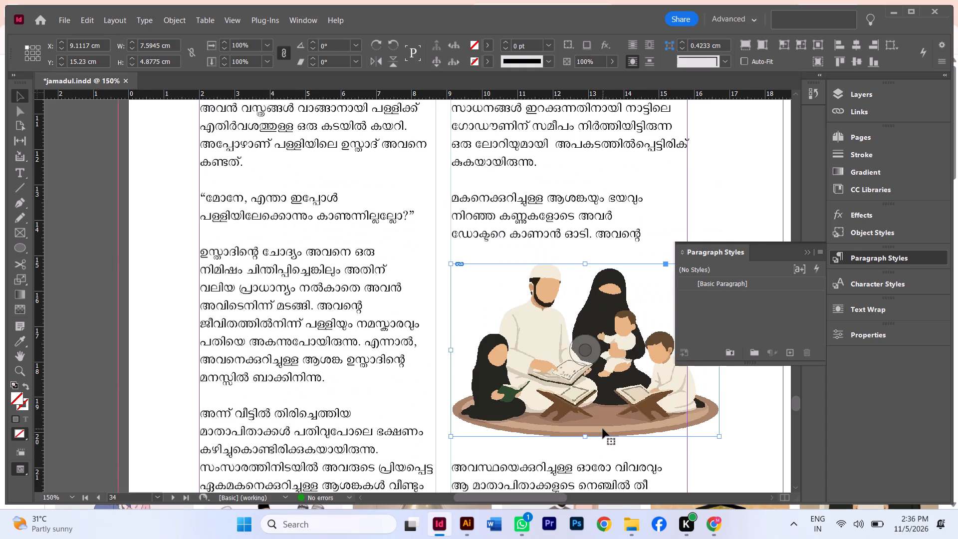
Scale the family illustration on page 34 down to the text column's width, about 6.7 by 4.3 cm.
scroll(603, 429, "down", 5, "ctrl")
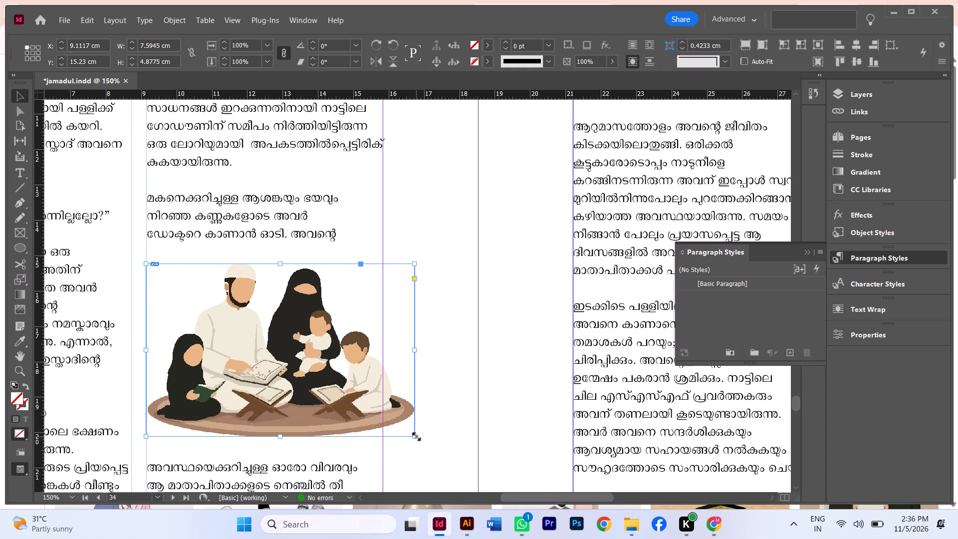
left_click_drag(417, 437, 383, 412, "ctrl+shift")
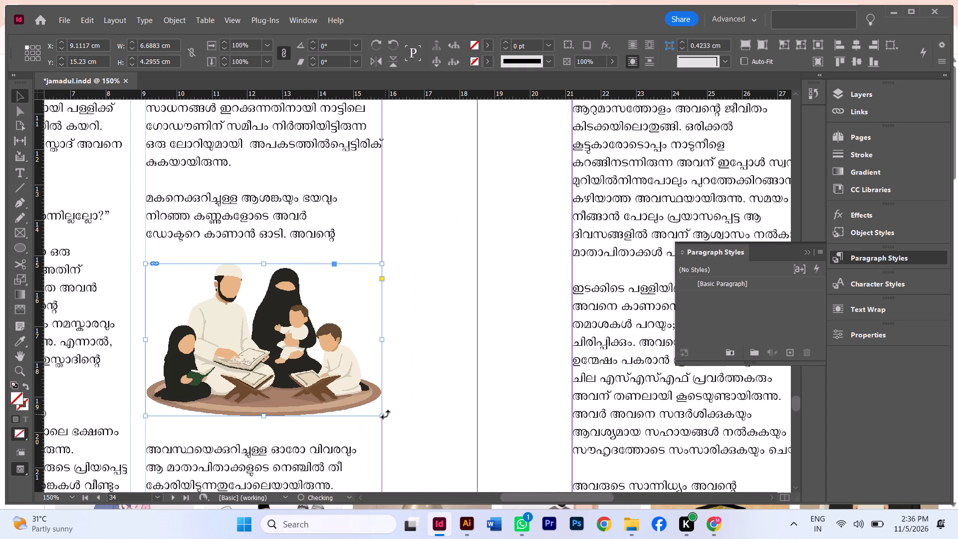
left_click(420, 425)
Move the family illustration to the foot of page 34's second column, at about X 8.7 cm, Y 19.7 cm.
scroll(420, 427, "down", 2)
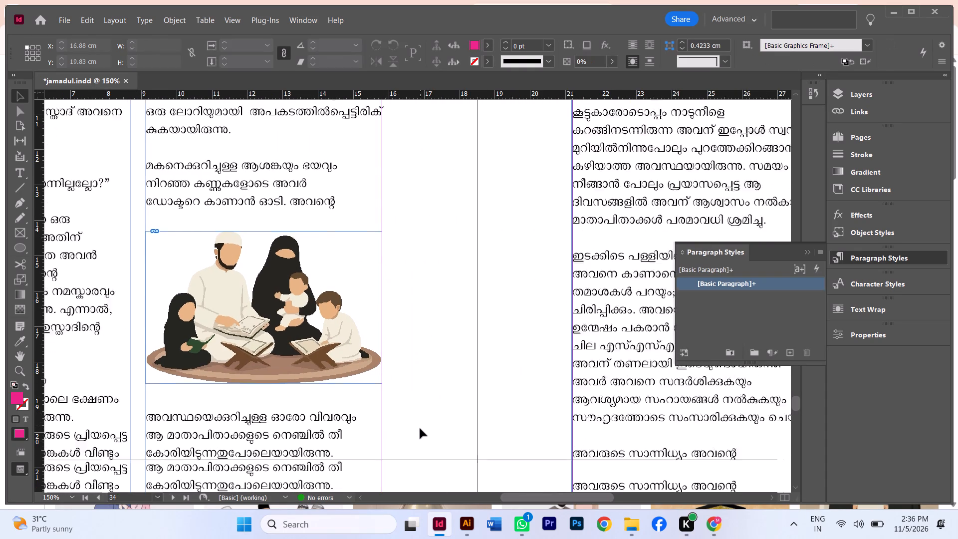
scroll(420, 429, "down", 14)
scroll(418, 444, "up", 13)
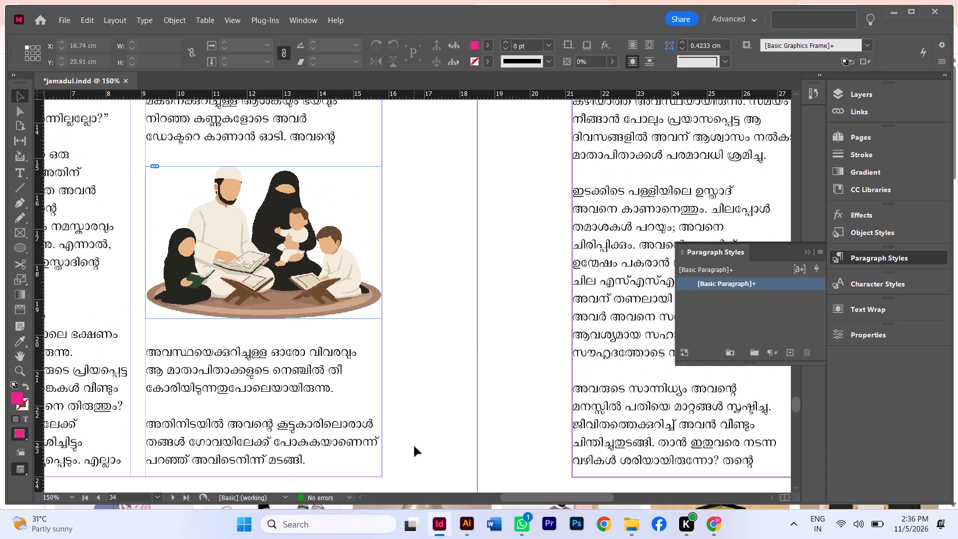
scroll(358, 354, "down", 3)
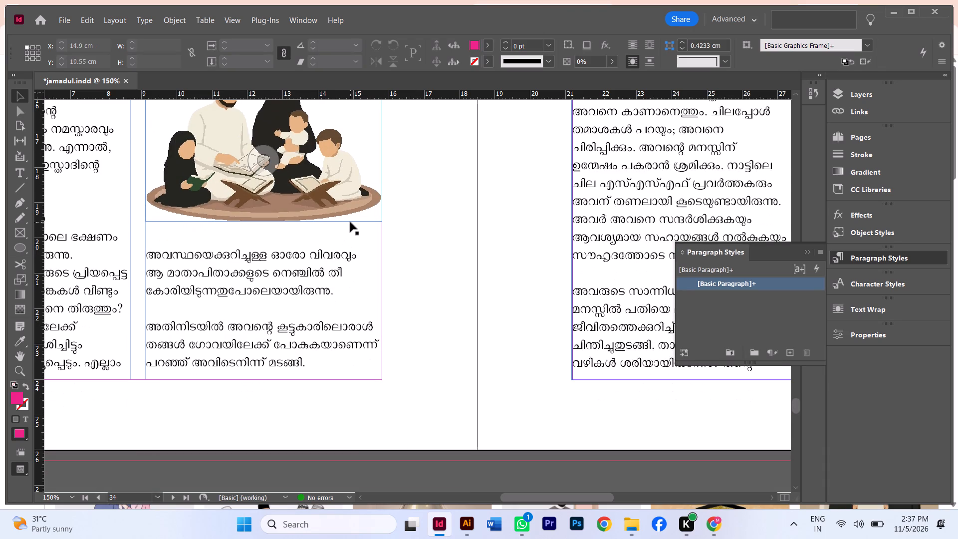
left_click_drag(352, 212, 394, 423)
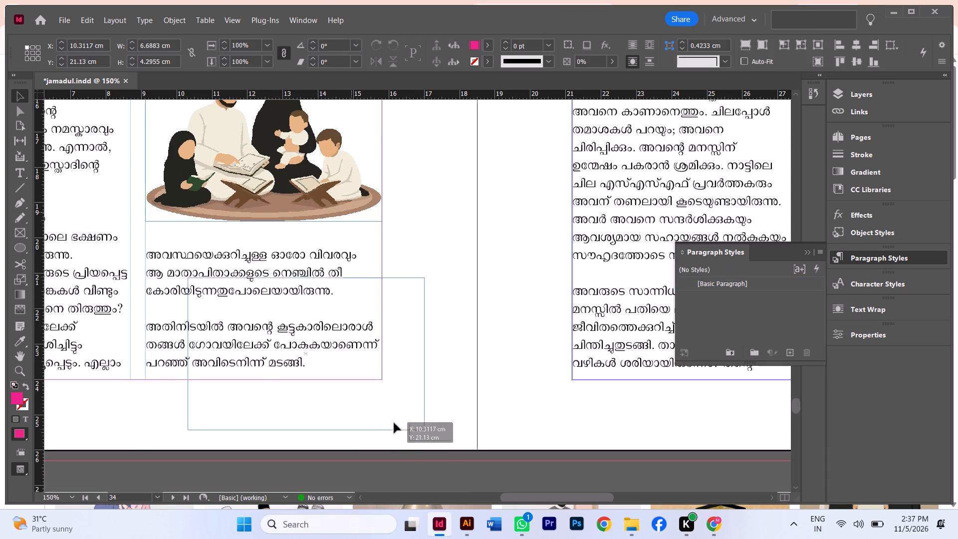
left_click_drag(394, 423, 340, 452)
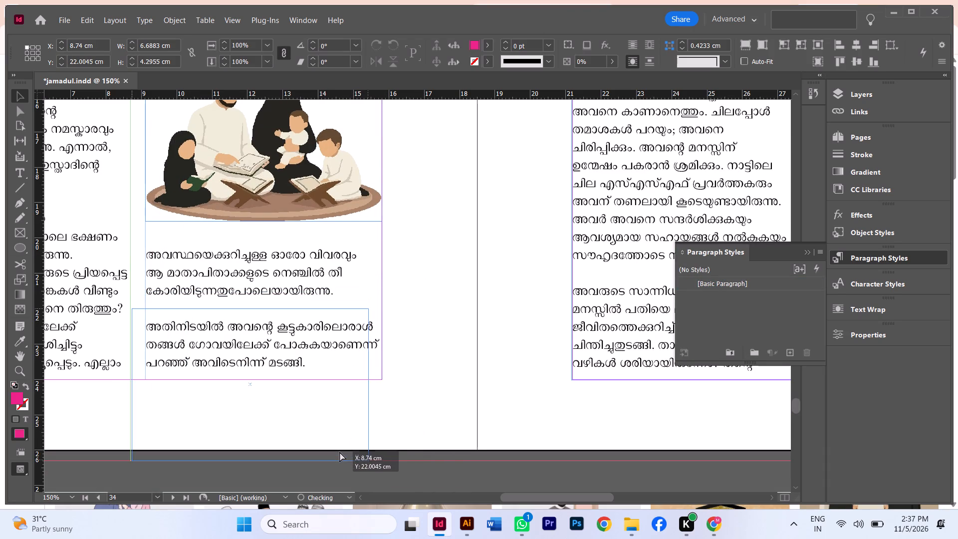
left_click_drag(340, 452, 339, 455)
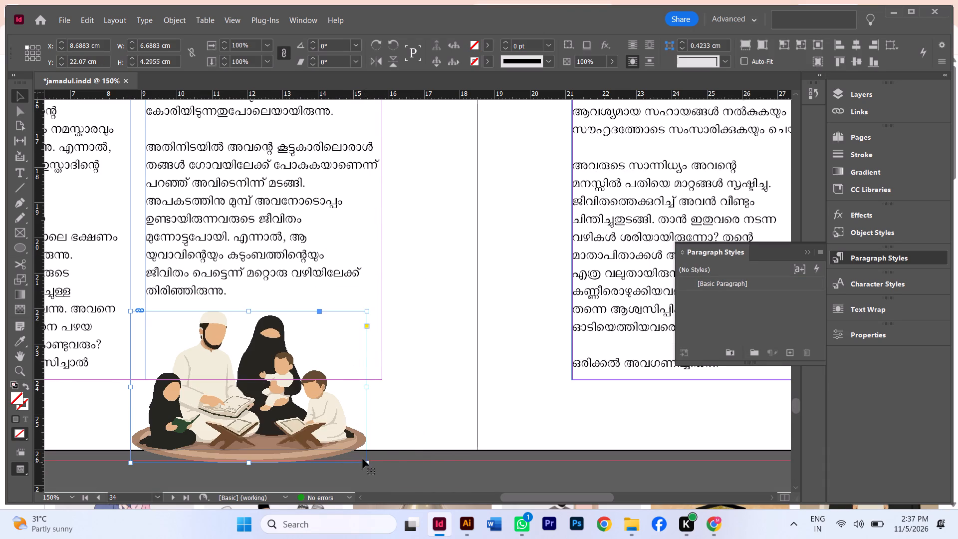
key("Up")
key("Up")
key("Up")
key("Up")
key("Up")
key("Up")
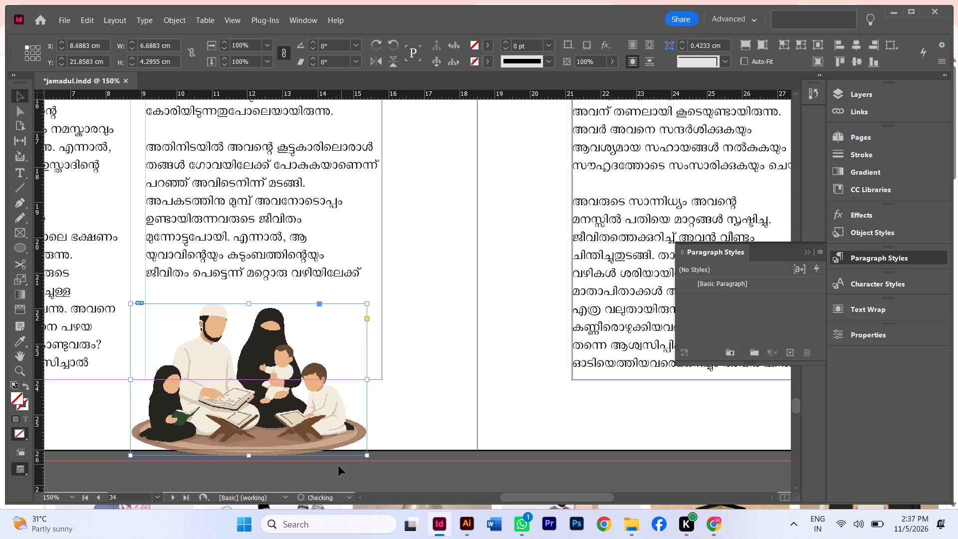
key("Up")
key("Up")
key("Up")
key("Up")
key("Up")
key("Up")
key("Up")
key("Up")
key("Up")
key("Up")
key("Up")
key("Up")
key("Up")
key("Up")
key("Up")
key("Up")
key("Up")
key("Up")
key("Up")
key("Up")
key("Up")
key("Up")
key("Up")
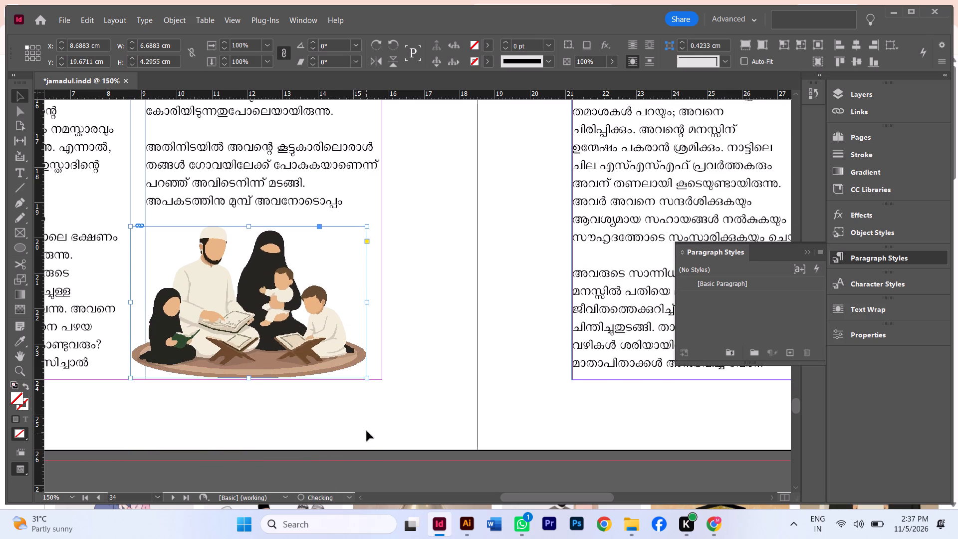
Enlarge the family illustration proportionally to about 10.3 by 6.6 cm.
left_click_drag(367, 380, 385, 399, "ctrl+shift")
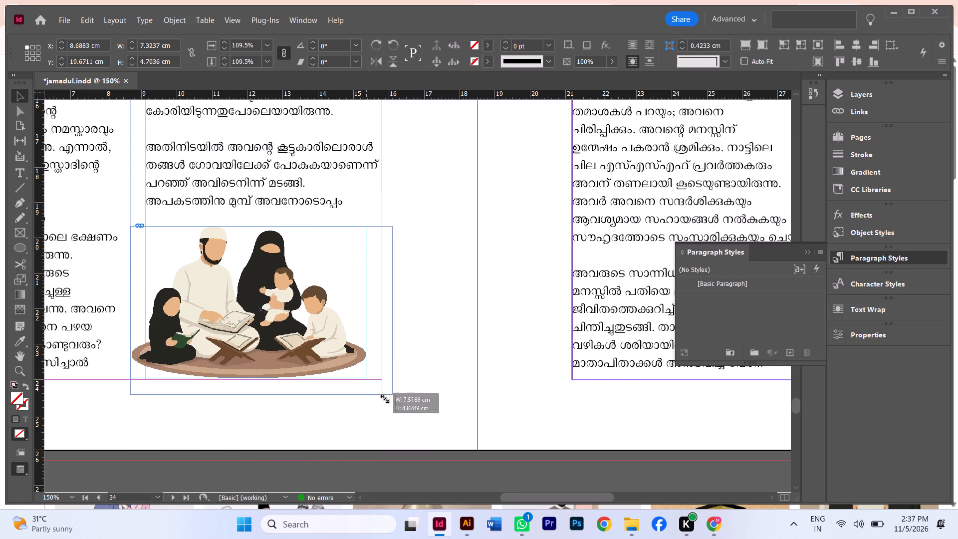
left_click_drag(385, 399, 438, 461, "ctrl+shift")
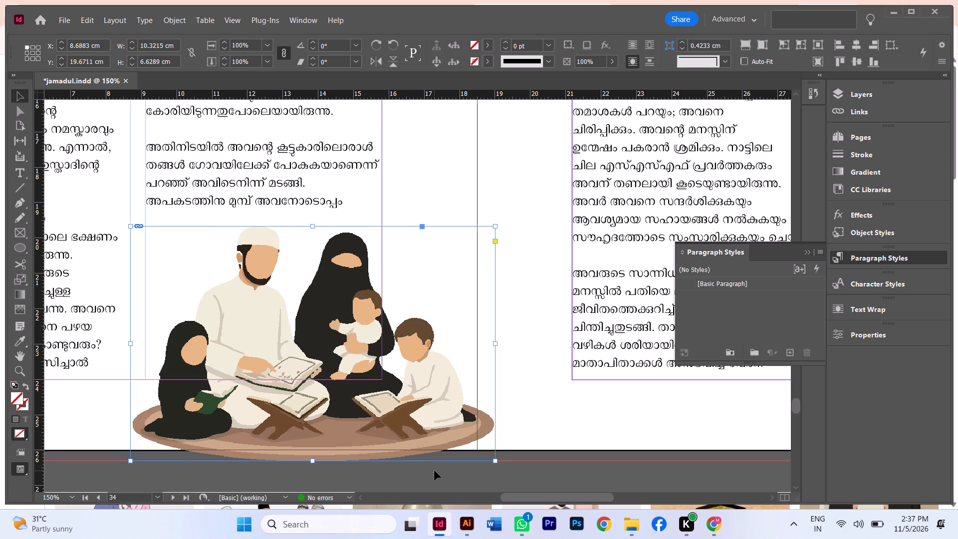
Shift the enlarged family illustration left to about X 7.8 cm and preview the spread full screen.
key("Left")
key("Left")
key("Left")
key("Left")
key("Left")
key("Left")
key("Left")
key("Left")
key("Left")
key("Left")
key("Left")
key("Left")
key("Left")
key("Left")
key("Left")
key("Left")
key("Left")
key("Left")
key("Left")
key("Left")
key("ctrl+Left")
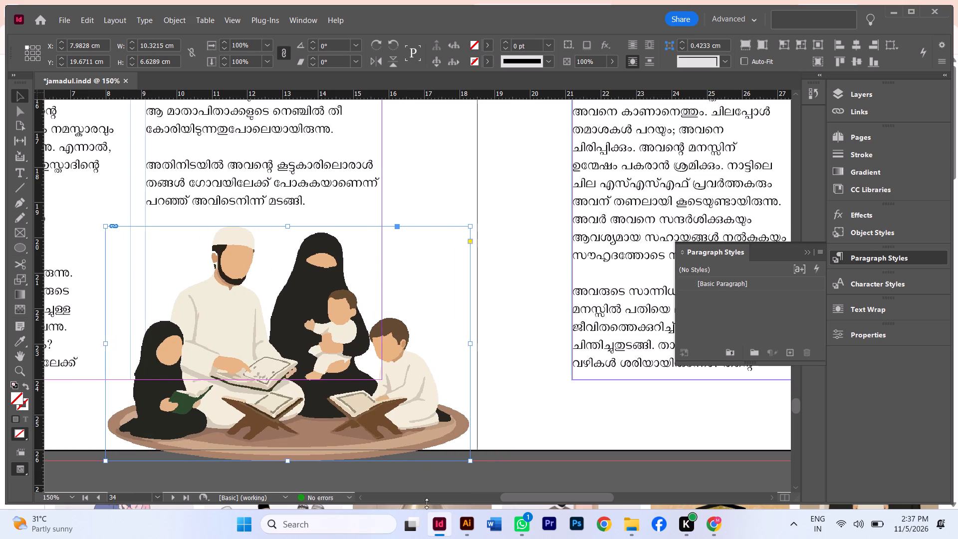
key("Left")
key("Left")
key("Left")
key("Left")
key("Left")
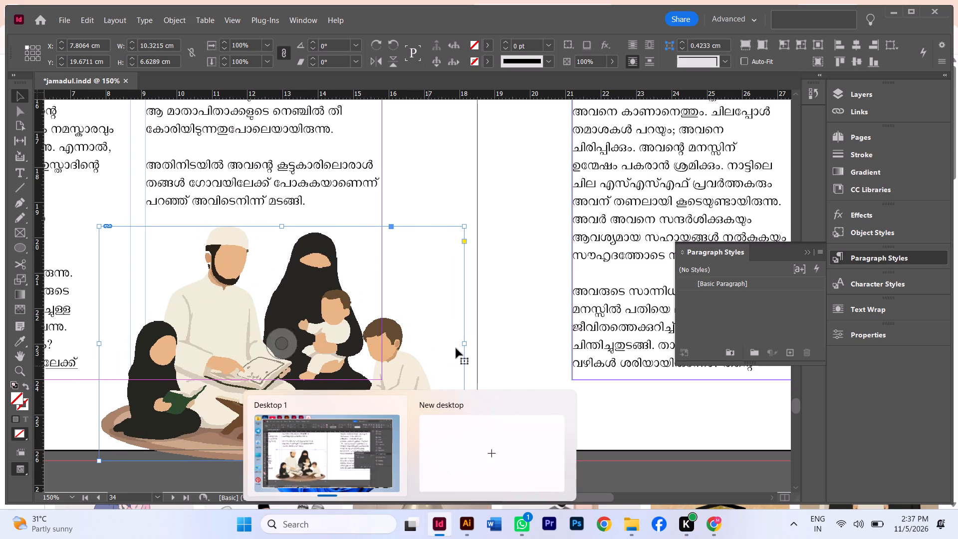
left_click(528, 248)
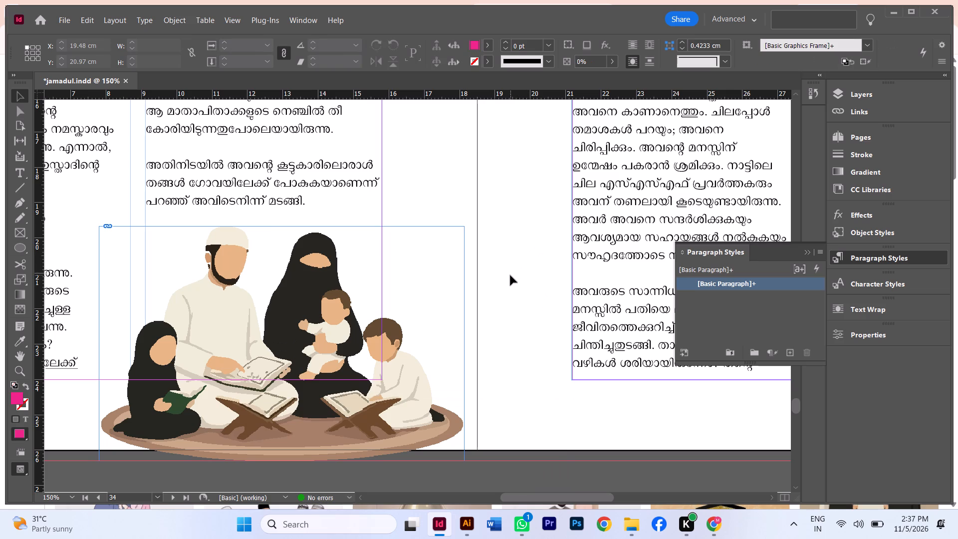
key("shift+w")
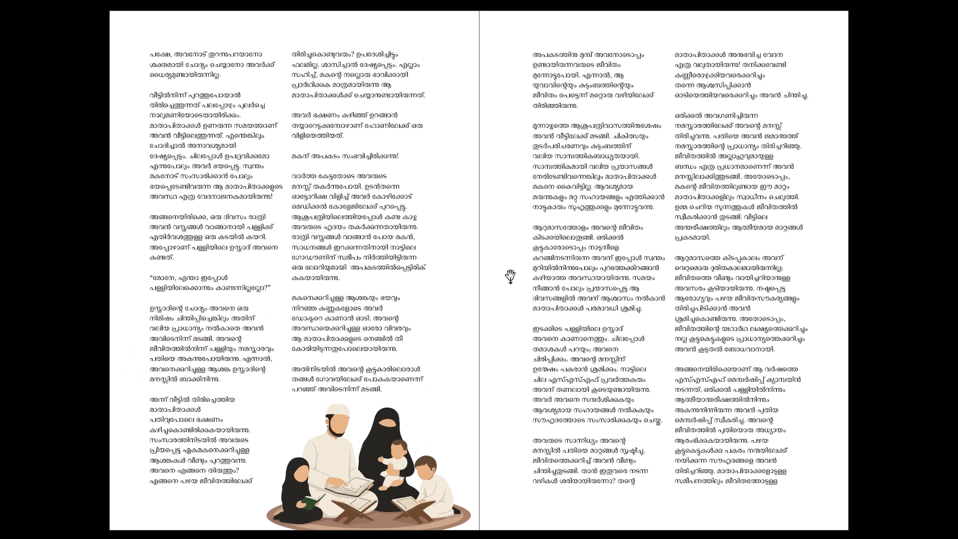
key("Escape")
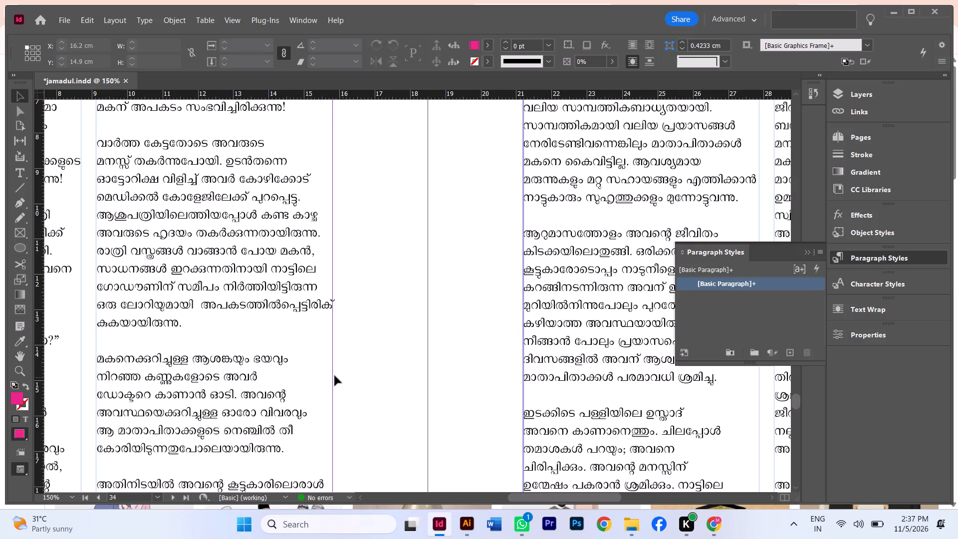
Nudge the family illustration up to about Y 19.6 cm.
scroll(334, 375, "down", 13)
scroll(266, 322, "up", 3)
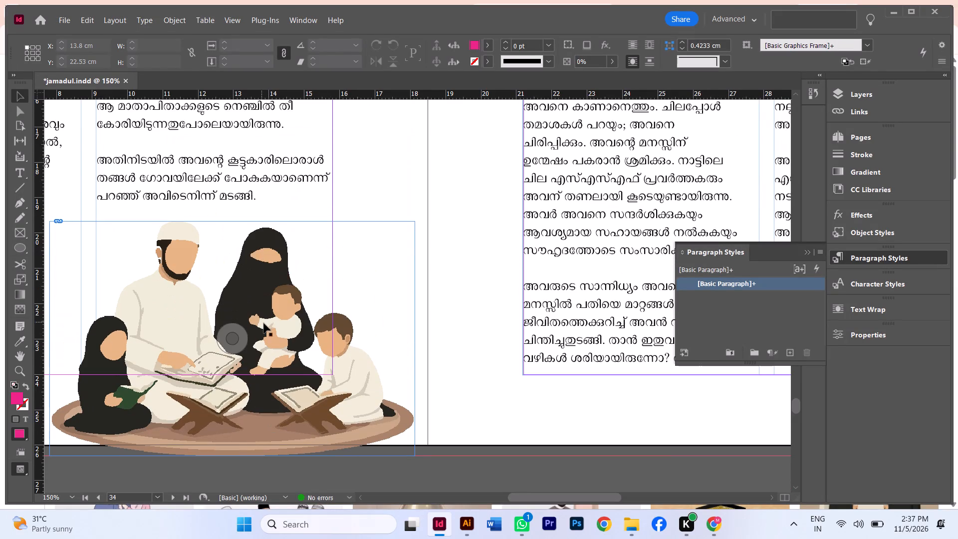
left_click(361, 308)
key("Up")
key("Up")
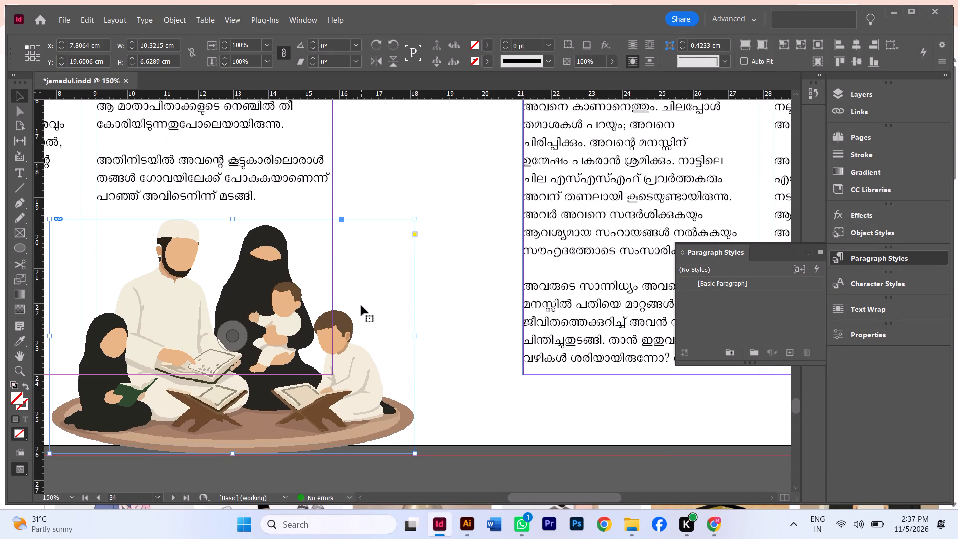
Preview the spreads from page 32 to page 37 full screen to compare their text and illustrations.
key("shift+w")
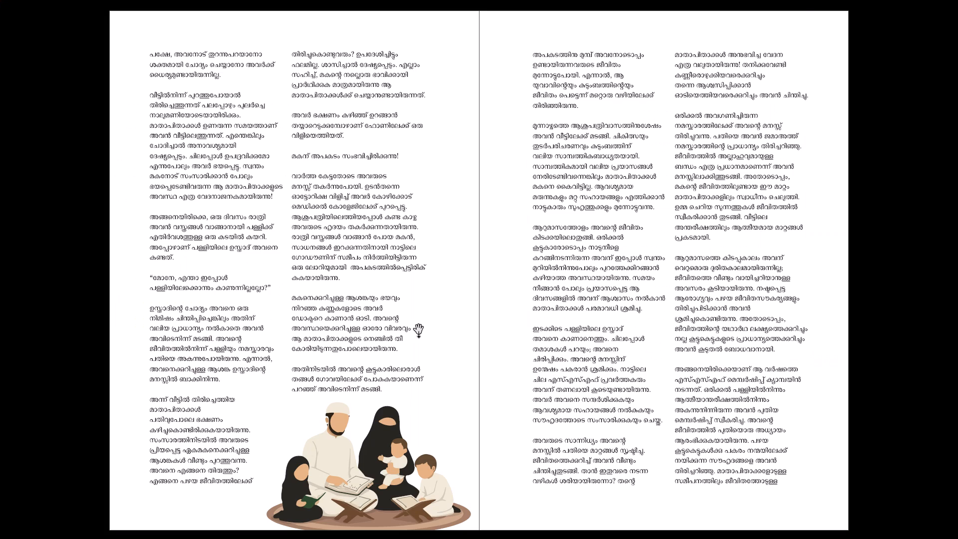
key("Right")
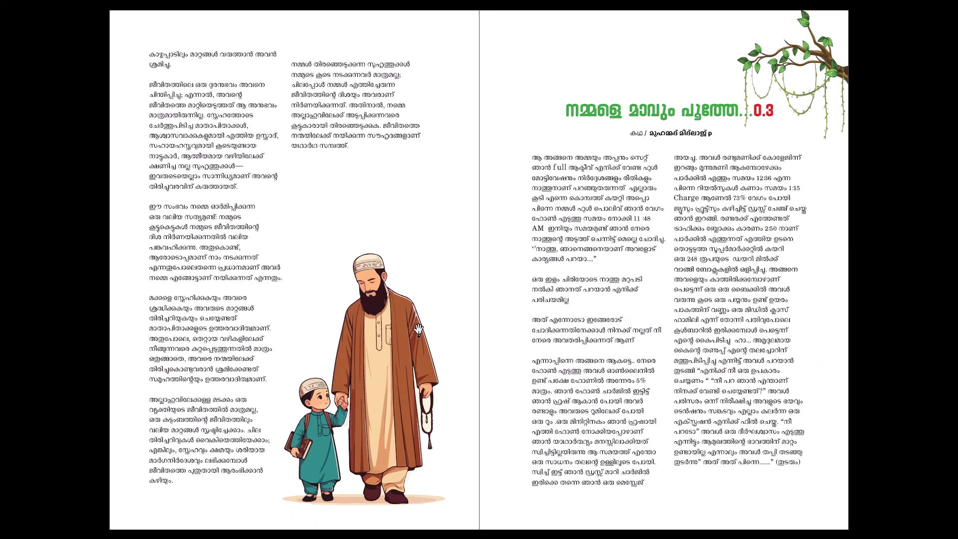
key("Left")
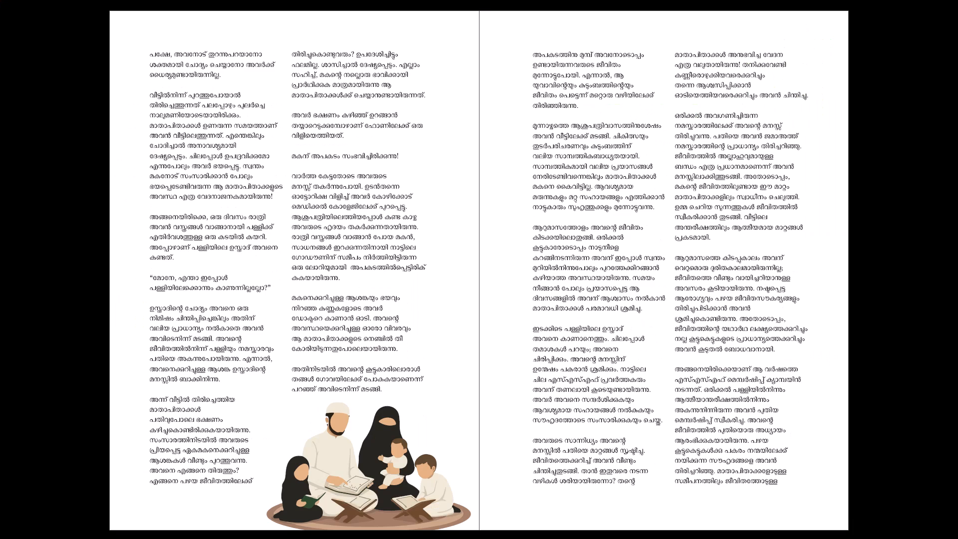
key("Left")
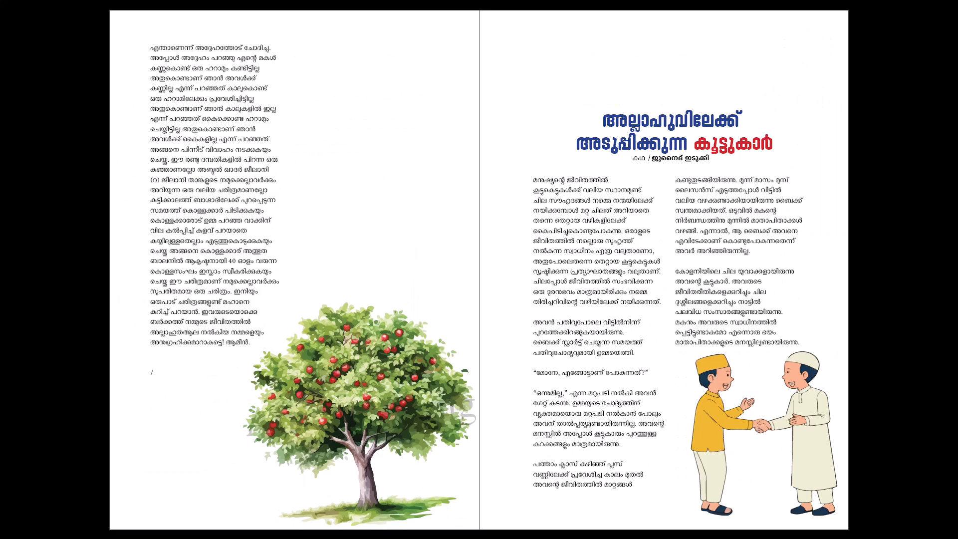
key("Right")
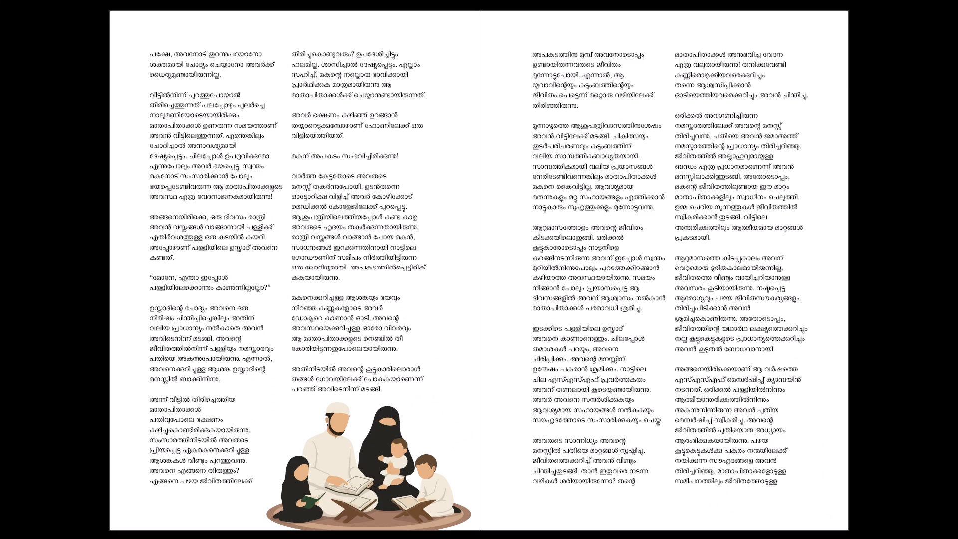
key("Right")
key("Escape")
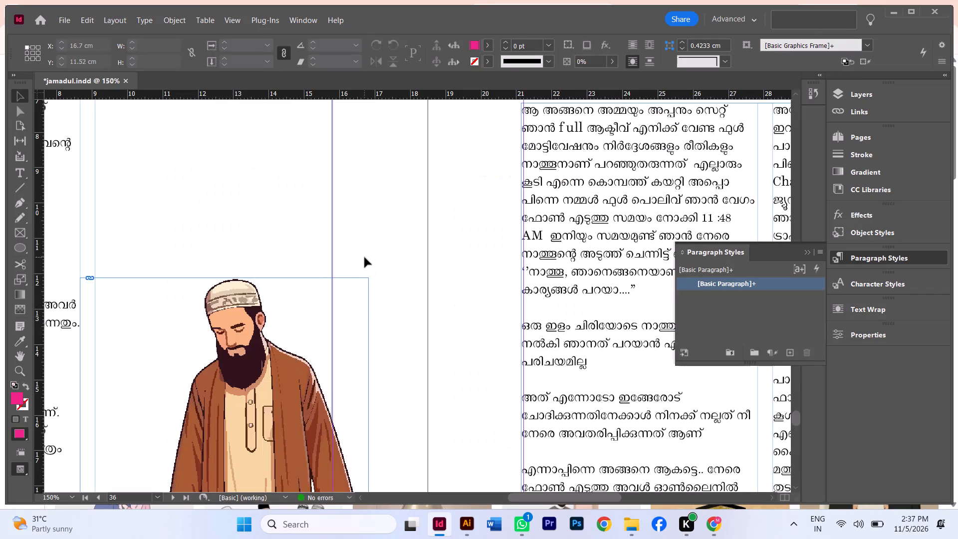
Nudge the story's body text frame on page 37 up to about Y 7.09 cm, keeping X at 21.2 cm.
scroll(384, 260, "down", 2, "alt")
left_click(525, 292)
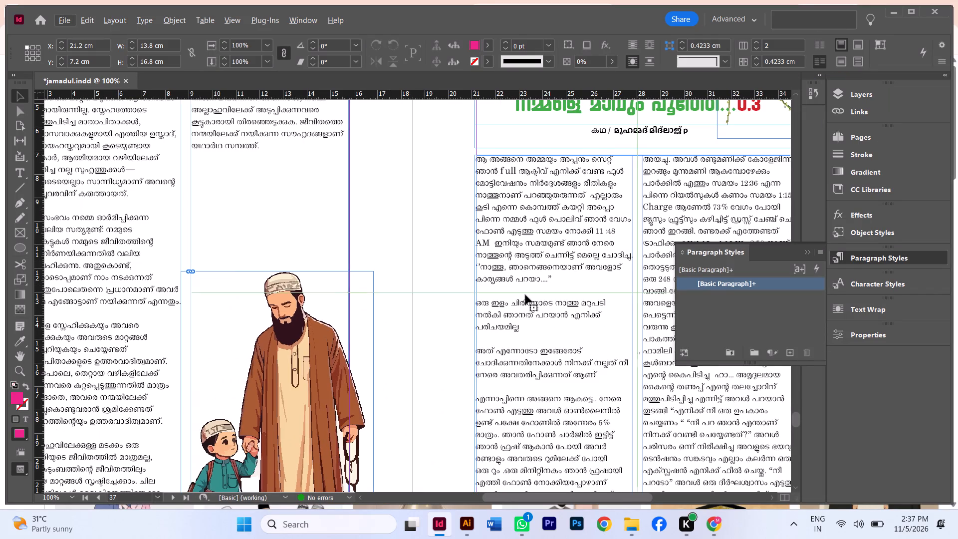
key("Right")
key("Right")
key("Right")
key("Left")
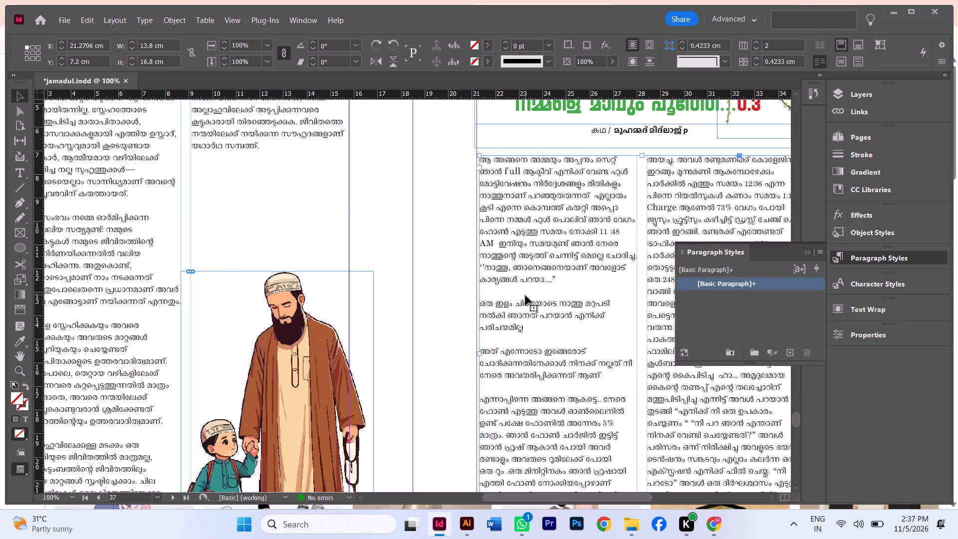
key("Left")
key("Left")
key("Up")
key("Up")
key("Up")
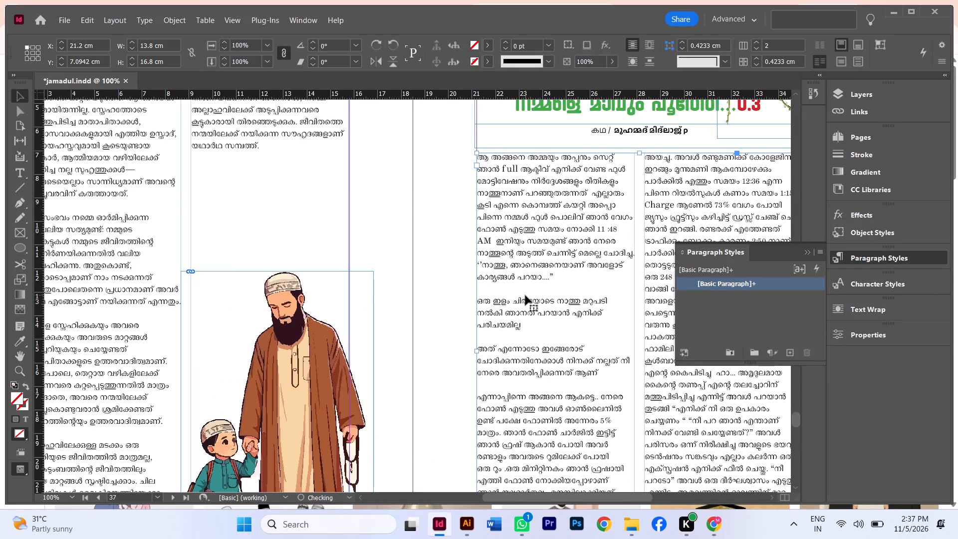
Shift the story title and byline frames on page 37 together to X 21.2 cm, in line with the body text.
scroll(483, 327, "up", 4)
left_click(535, 269)
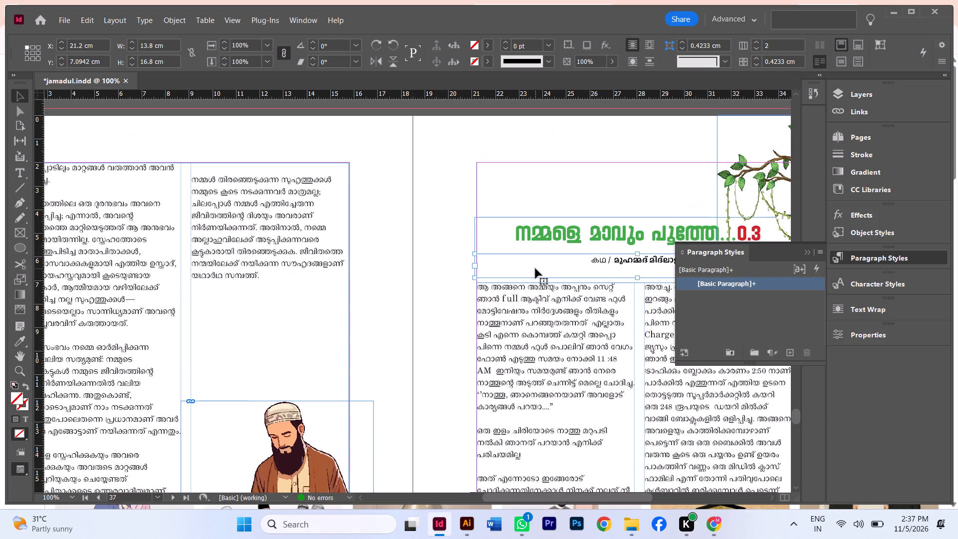
left_click(467, 196)
left_click_drag(463, 197, 564, 289)
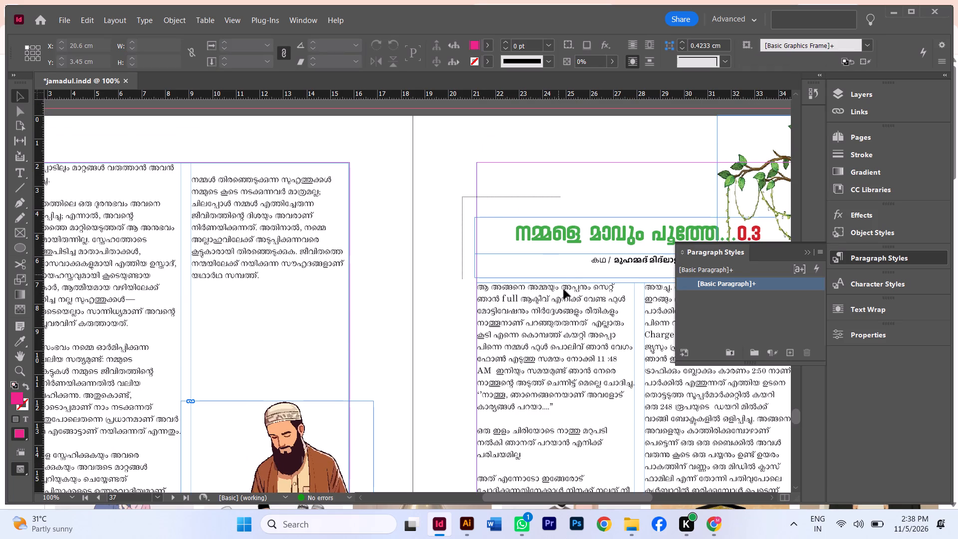
left_click_drag(564, 289, 546, 266)
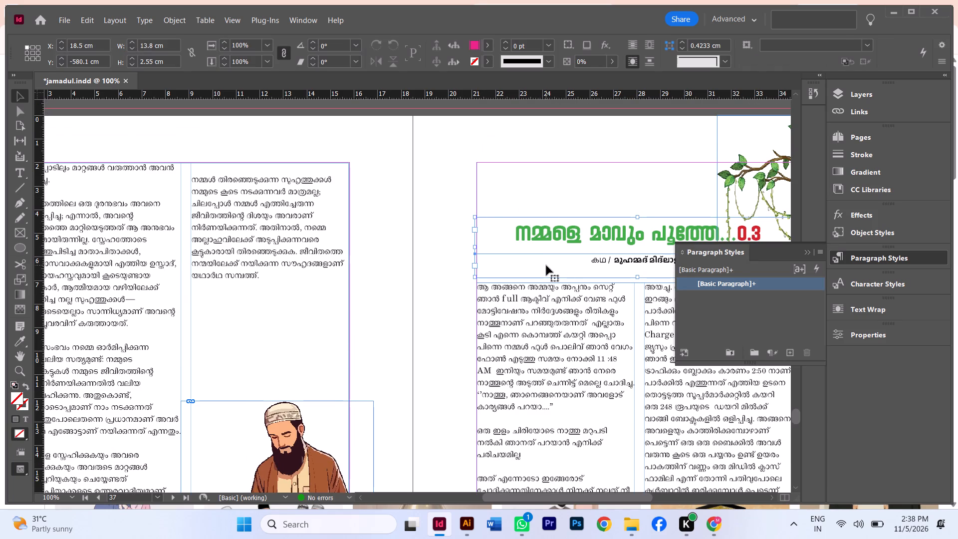
key("ctrl+shift+g")
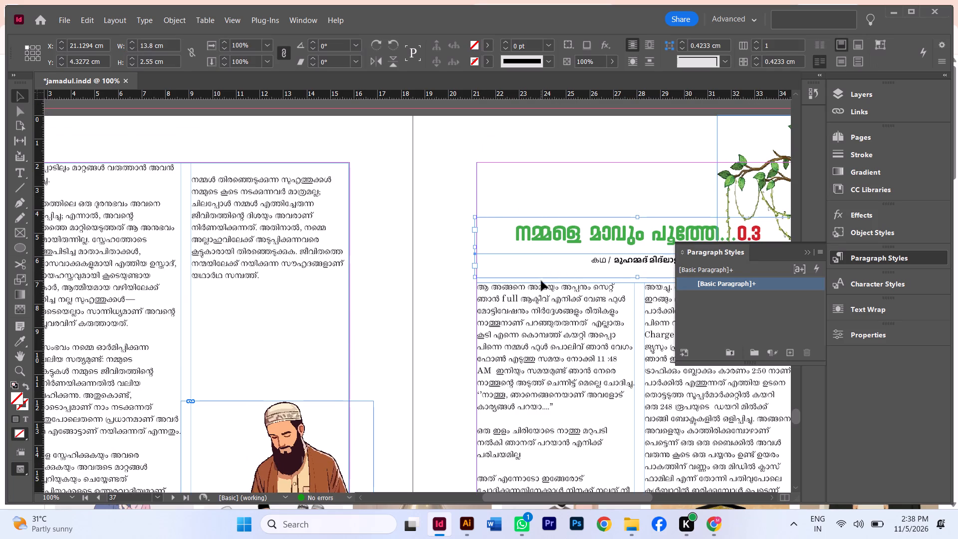
key("Right")
key("Right")
key("Right")
key("Left")
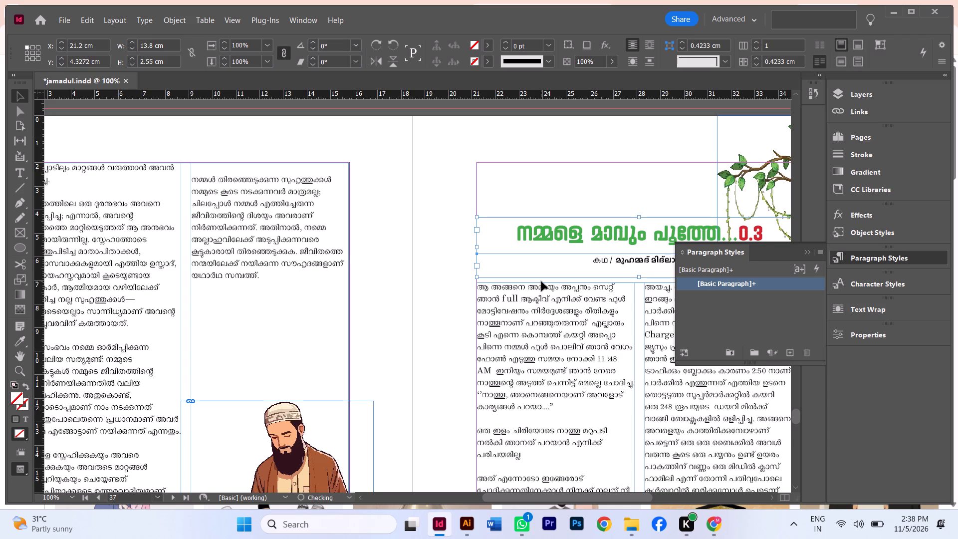
left_click(471, 186)
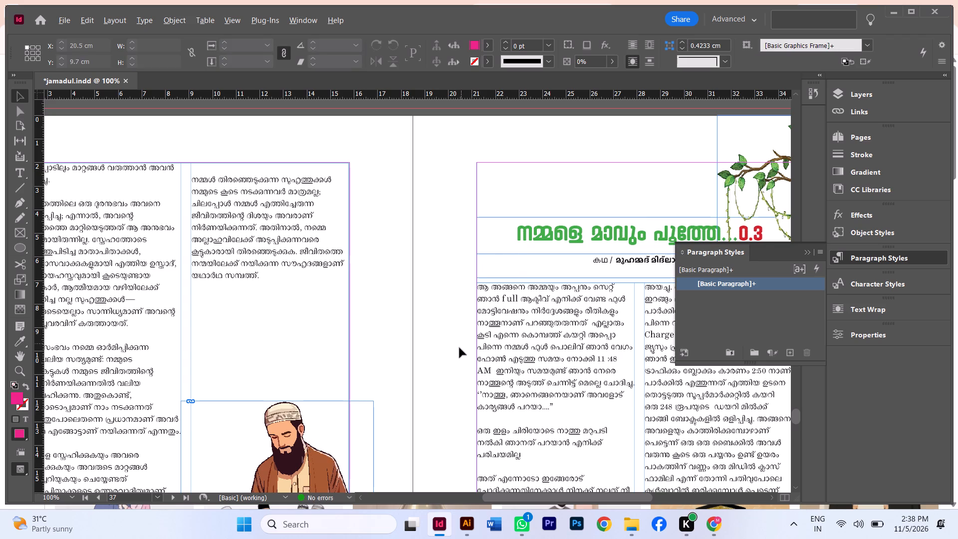
Nudge the mountain landscape illustration on page 41 horizontally to about X 18.46 cm, lining its edge up with the spine.
scroll(460, 348, "down", 3, "alt")
scroll(496, 370, "down", 9)
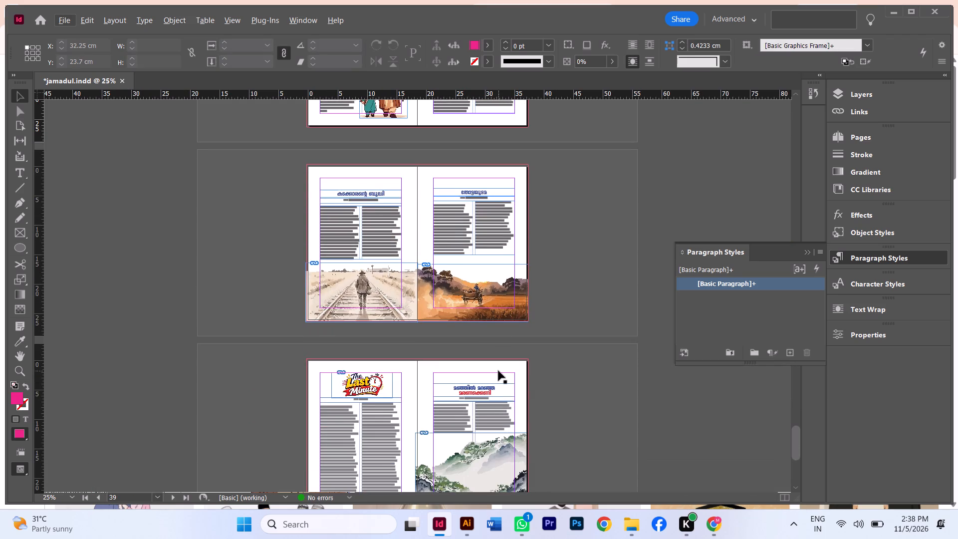
scroll(498, 371, "down", 9)
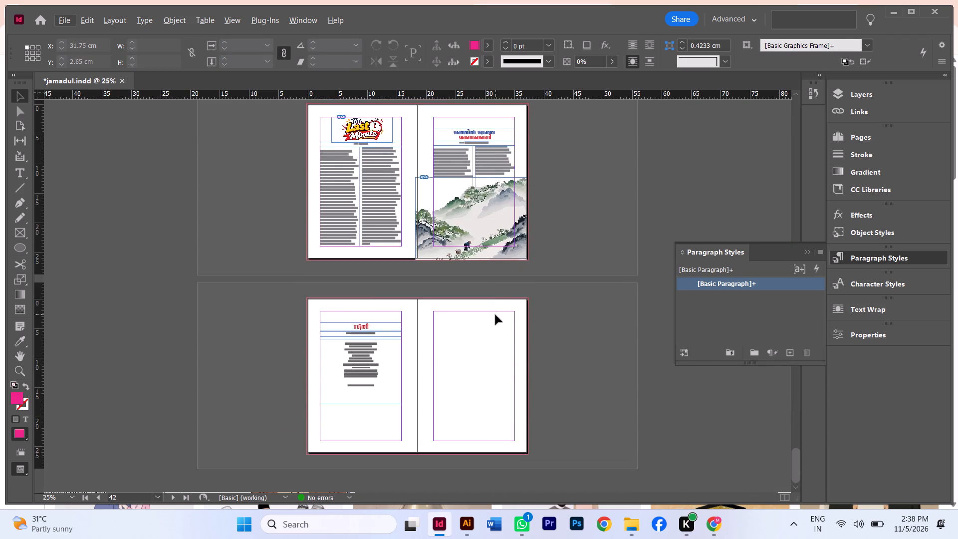
scroll(541, 277, "up", 2, "alt")
scroll(549, 276, "down", 3)
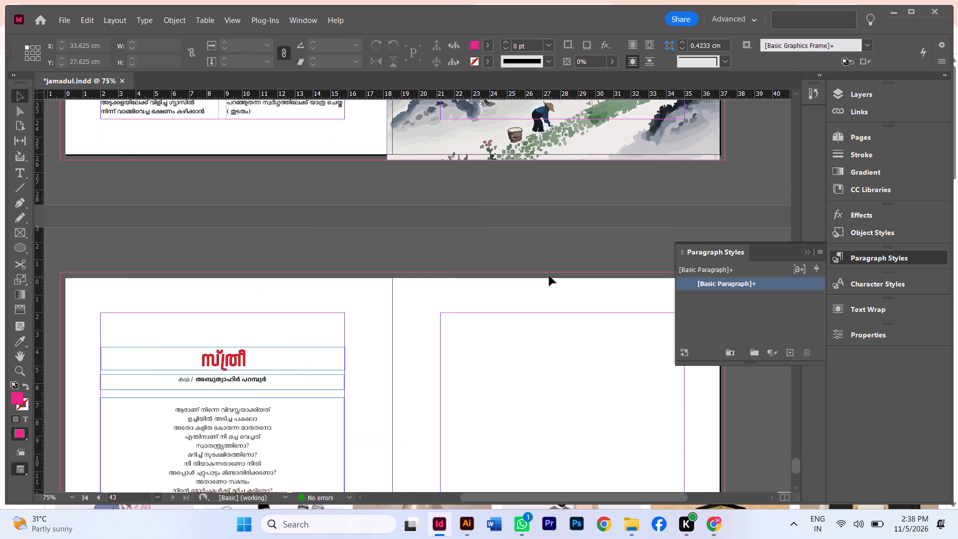
scroll(589, 217, "up", 4)
scroll(623, 162, "up", 4)
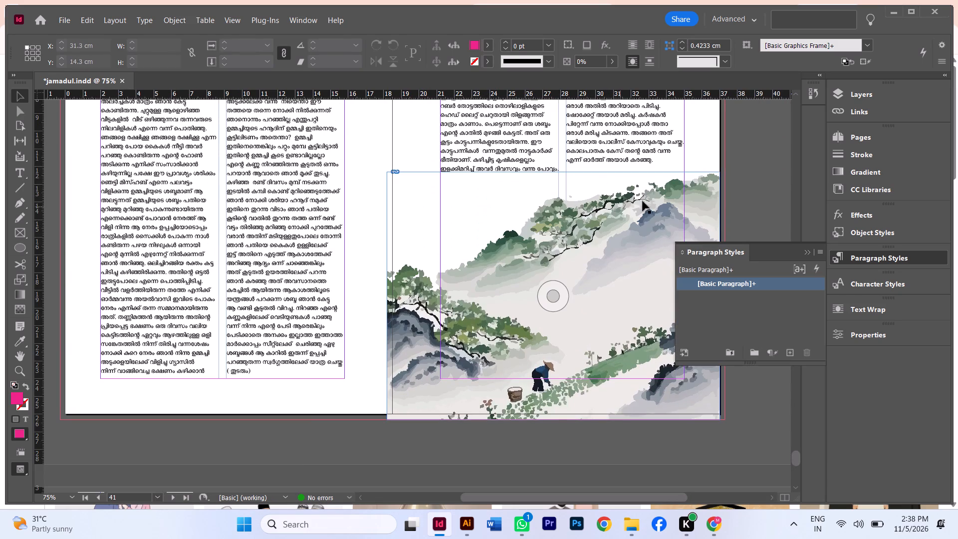
left_click(703, 183)
key("Right")
key("Right")
key("Right")
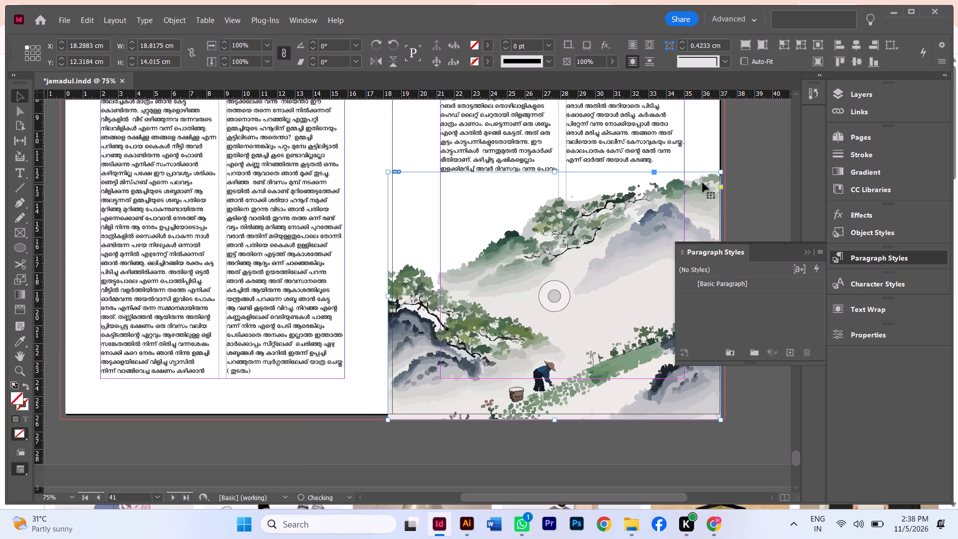
key("Right")
key("Right")
key("Right")
key("Right")
key("Right")
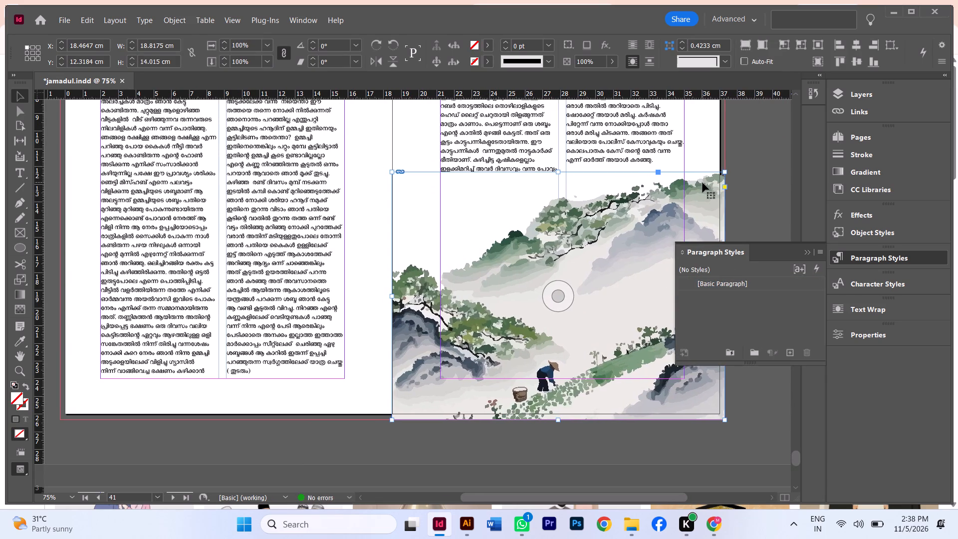
Review the layout of all the magazine's spreads in overview, examining pages 28 to 33 more closely.
scroll(676, 207, "down", 3, "alt")
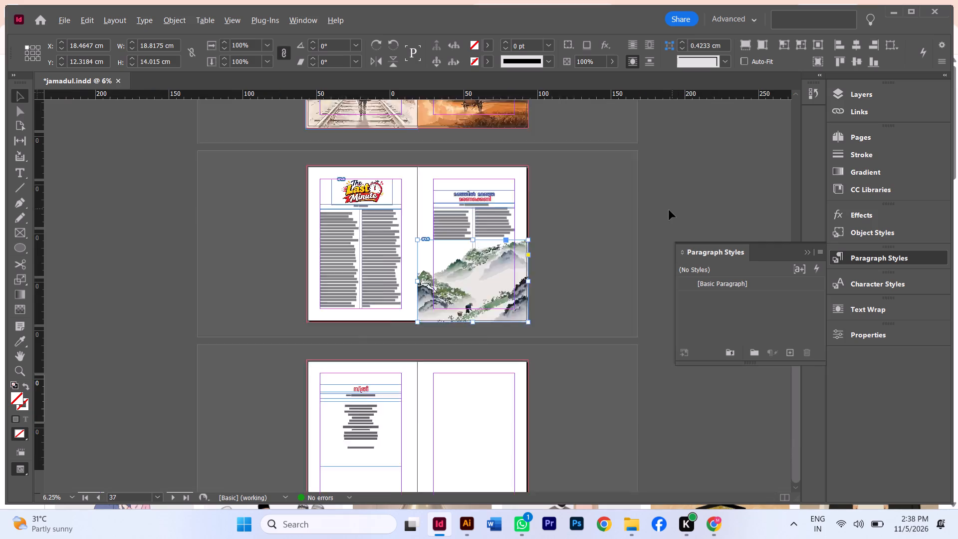
scroll(669, 210, "down", 2, "alt")
scroll(433, 370, "up", 15)
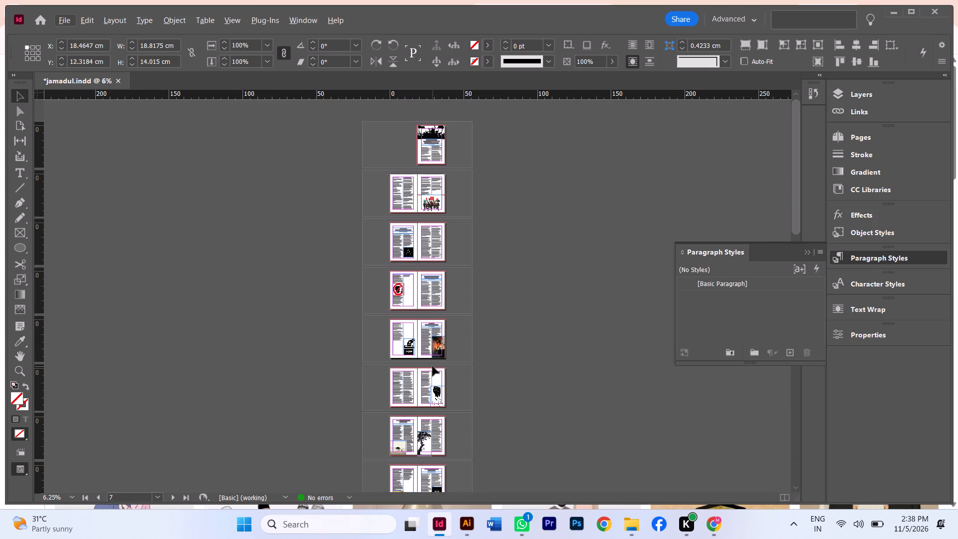
scroll(433, 366, "down", 20)
scroll(433, 366, "down", 1)
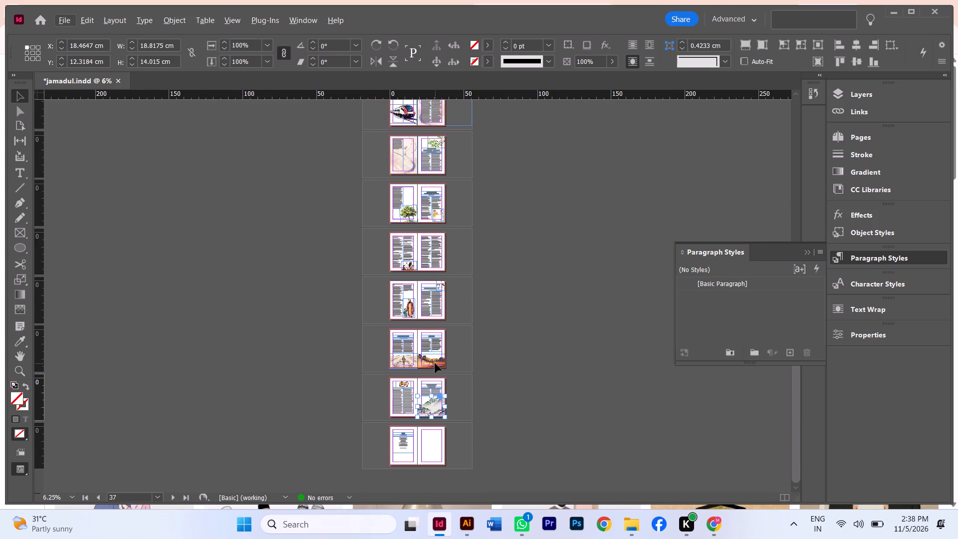
scroll(435, 363, "down", 8)
scroll(579, 338, "up", 3)
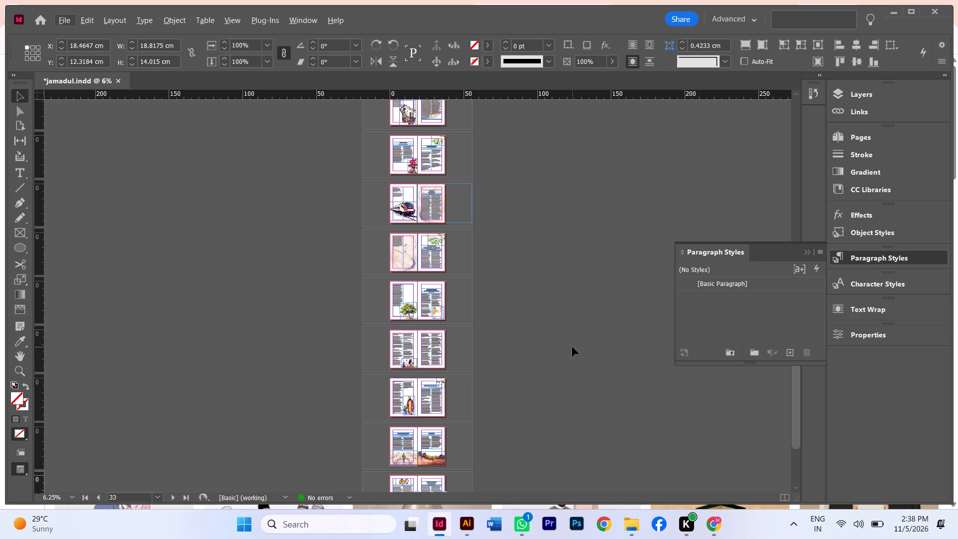
scroll(367, 327, "up", 2, "alt")
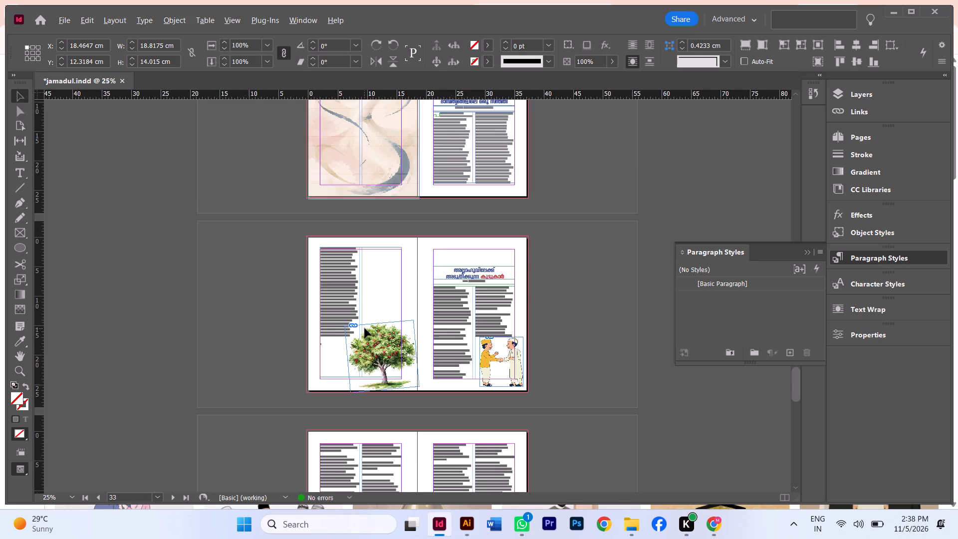
scroll(365, 328, "up", 5)
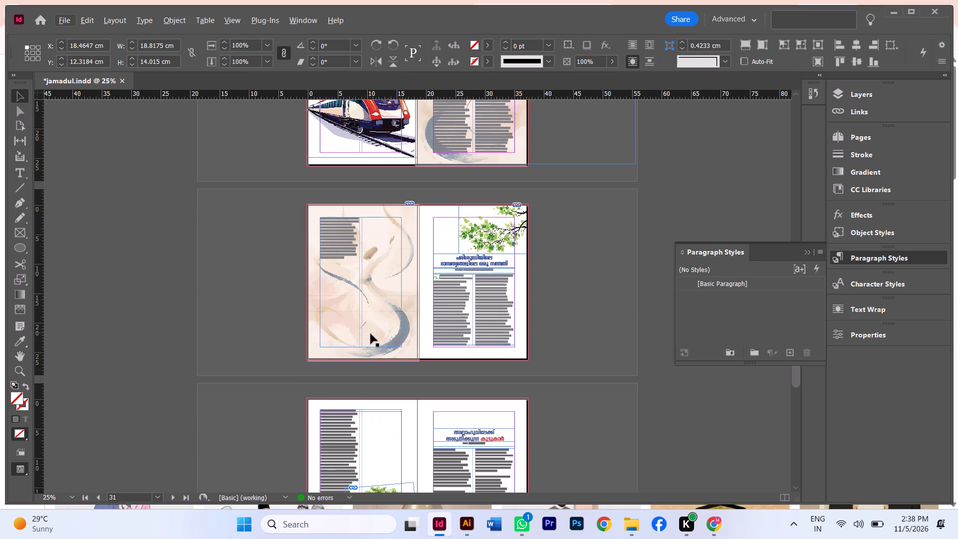
scroll(388, 347, "up", 3)
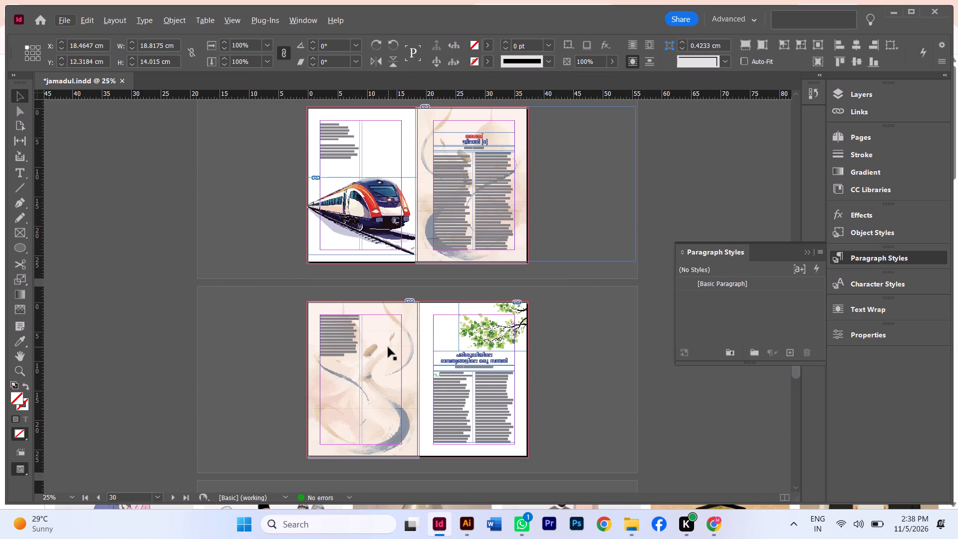
scroll(403, 353, "down", 6)
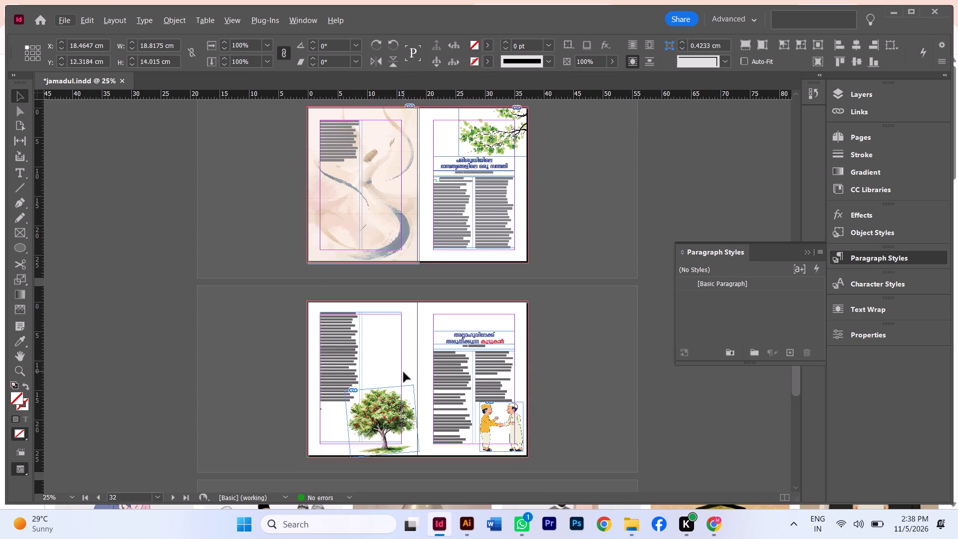
Examine the story layouts on pages 26 to 33 up close, checking titles, text columns, illustrations and backgrounds.
scroll(404, 372, "up", 2, "alt")
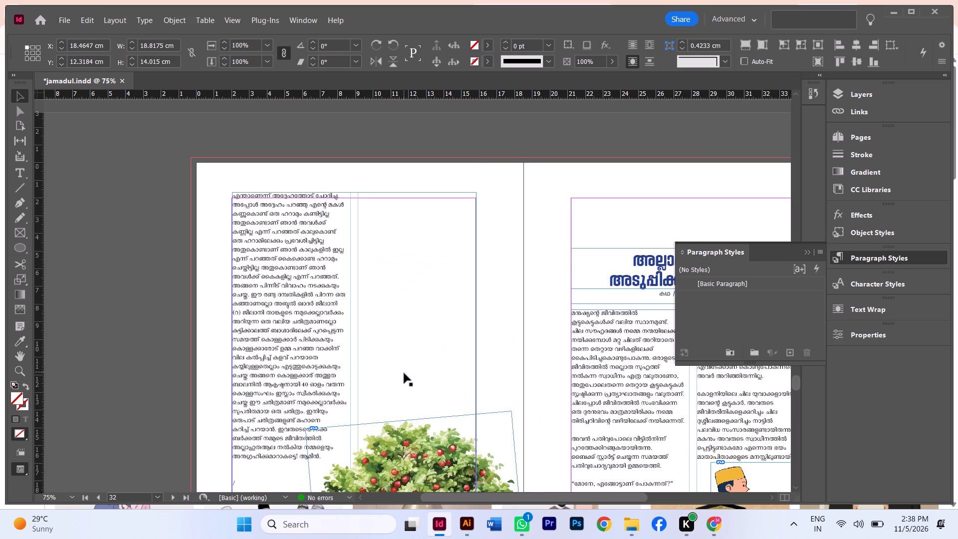
scroll(404, 373, "down", 4)
scroll(404, 375, "up", 15)
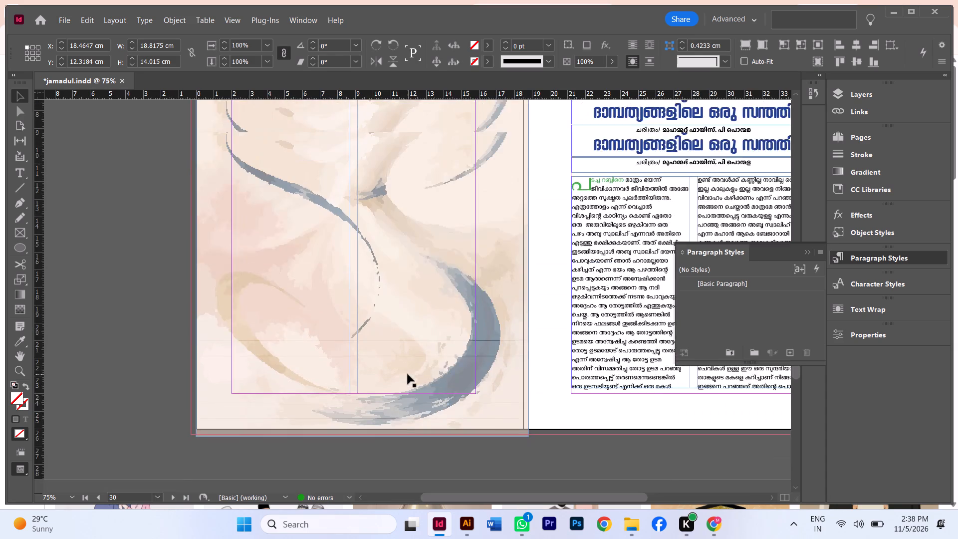
scroll(408, 374, "up", 20)
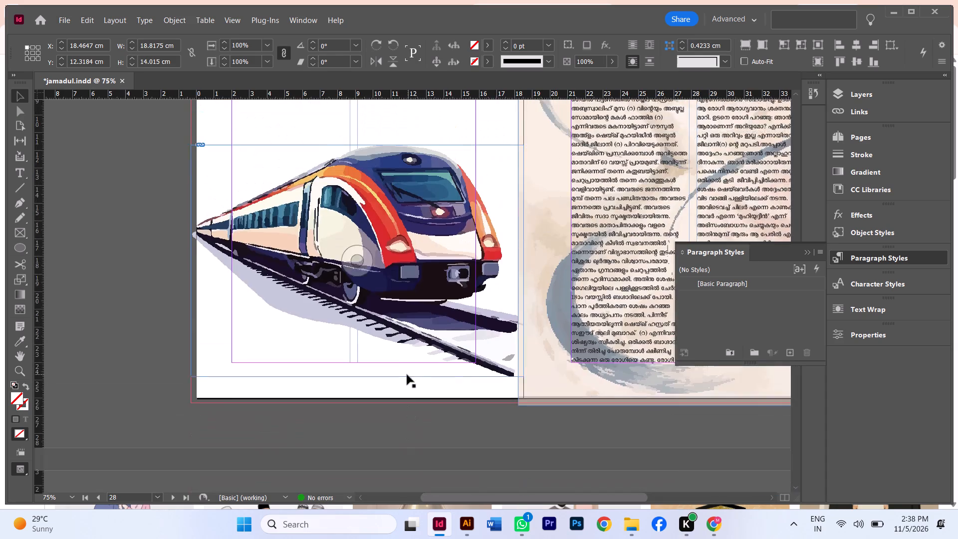
scroll(407, 375, "up", 8)
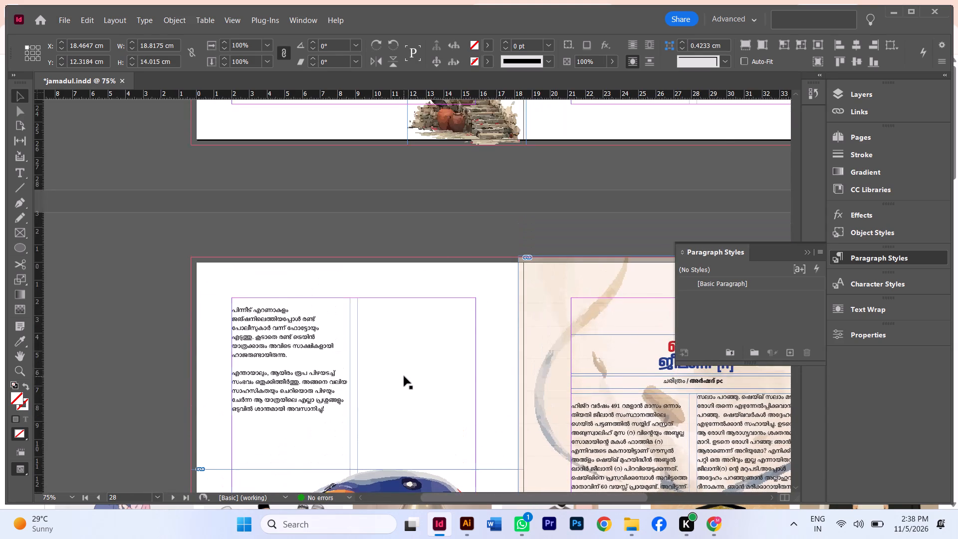
scroll(402, 379, "down", 4, "ctrl")
scroll(401, 380, "down", 10)
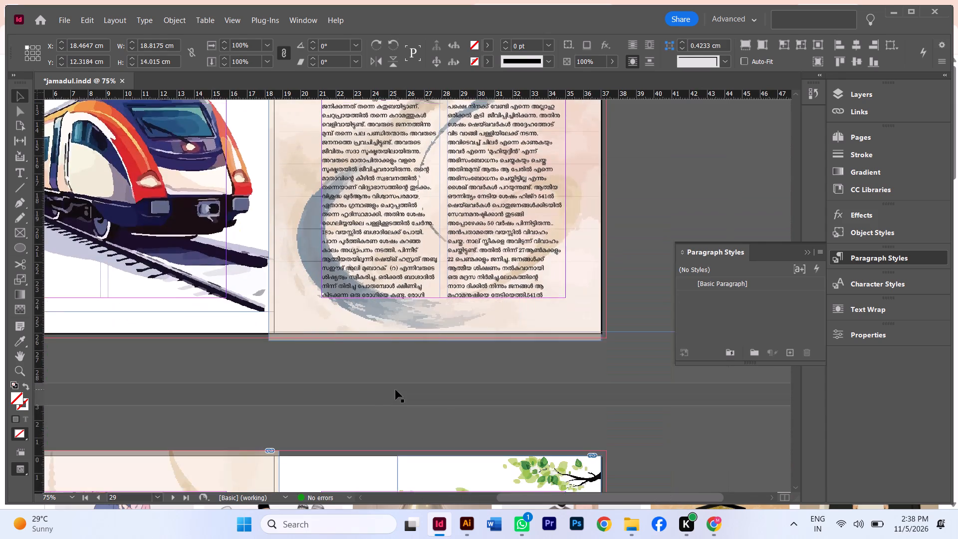
scroll(396, 390, "down", 10)
scroll(396, 390, "up", 7)
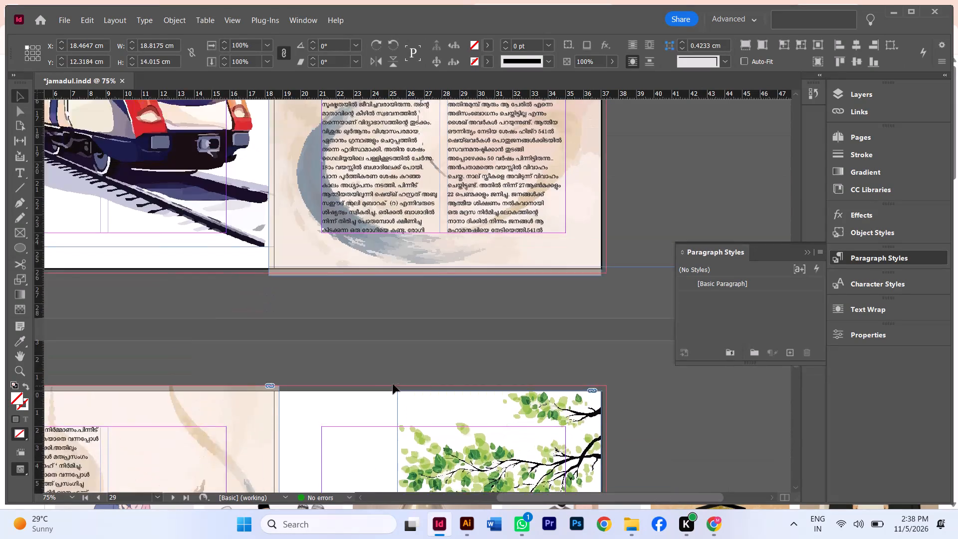
scroll(393, 384, "up", 20)
scroll(393, 384, "up", 1)
scroll(364, 318, "up", 5)
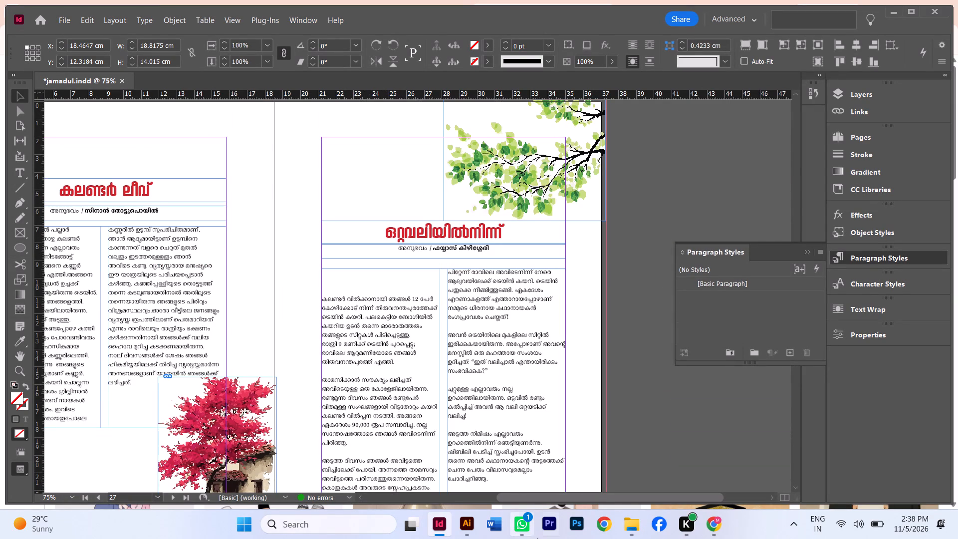
scroll(452, 298, "down", 15)
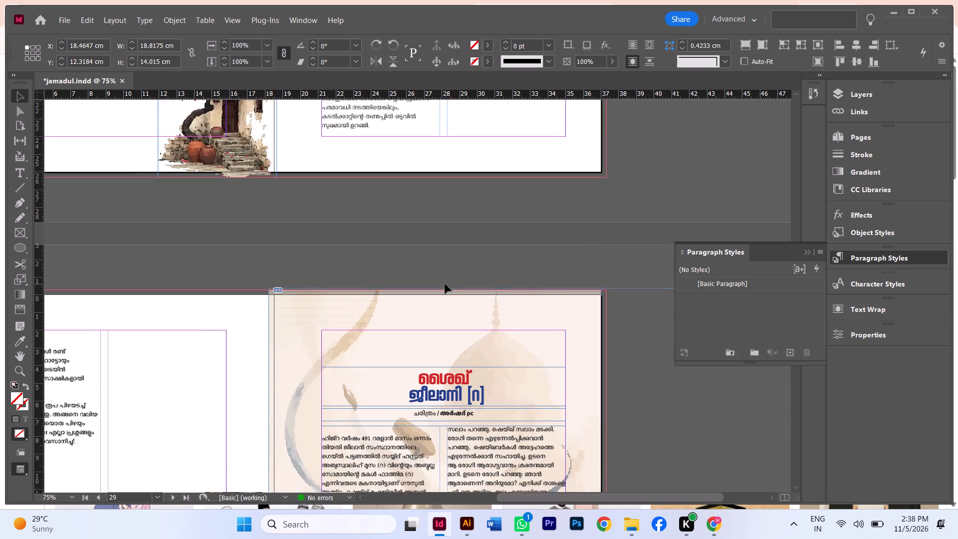
scroll(445, 284, "down", 3)
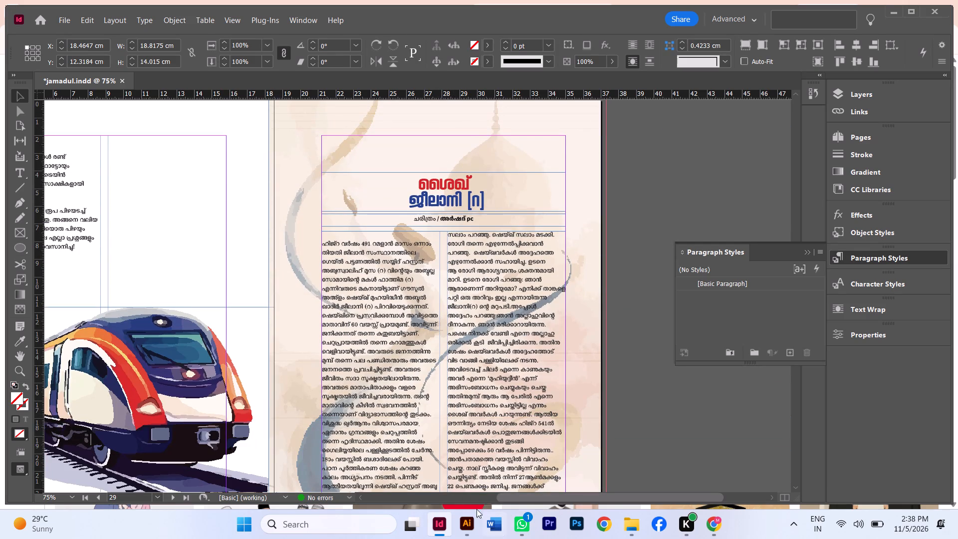
scroll(516, 480, "down", 11)
scroll(387, 311, "down", 2)
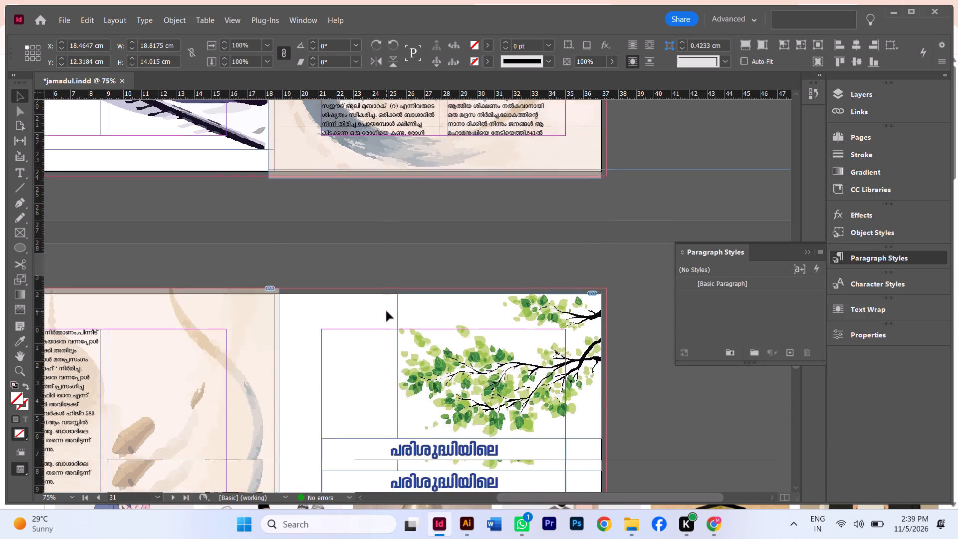
scroll(387, 311, "down", 20)
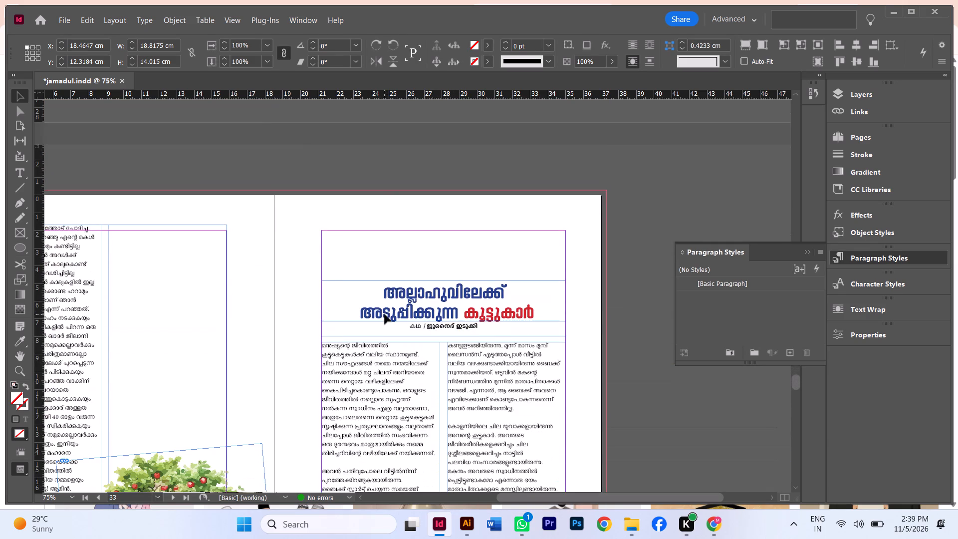
scroll(385, 314, "down", 2)
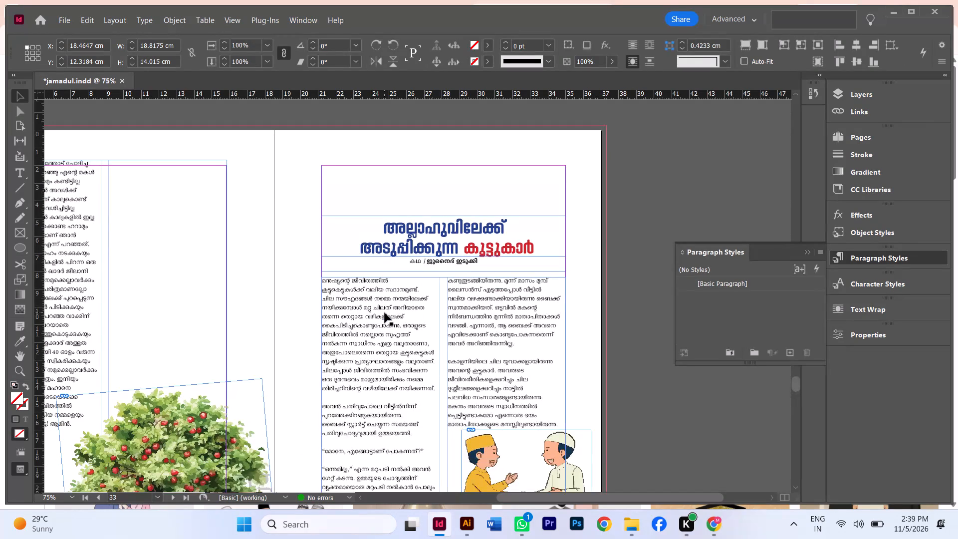
scroll(385, 313, "down", 3)
scroll(385, 313, "up", 11)
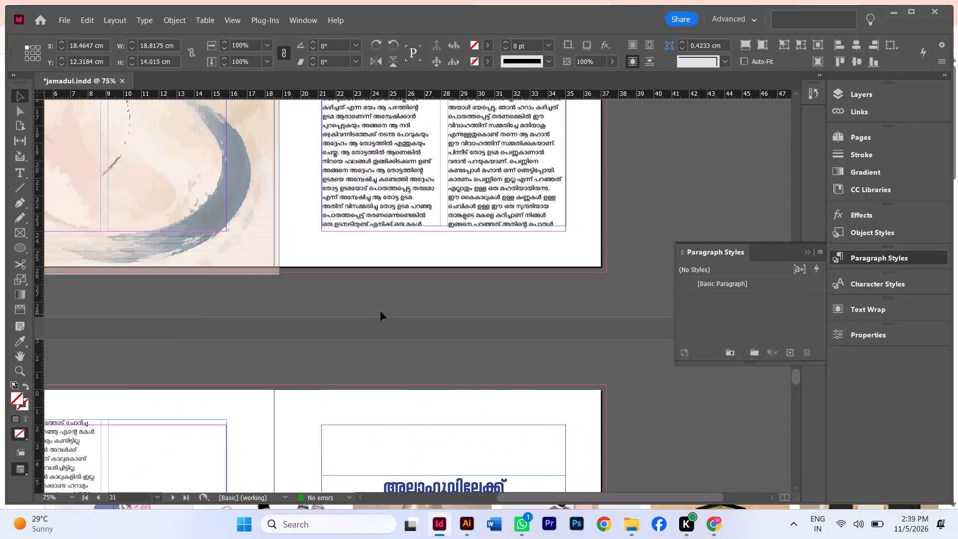
scroll(381, 311, "up", 12)
scroll(375, 313, "up", 11)
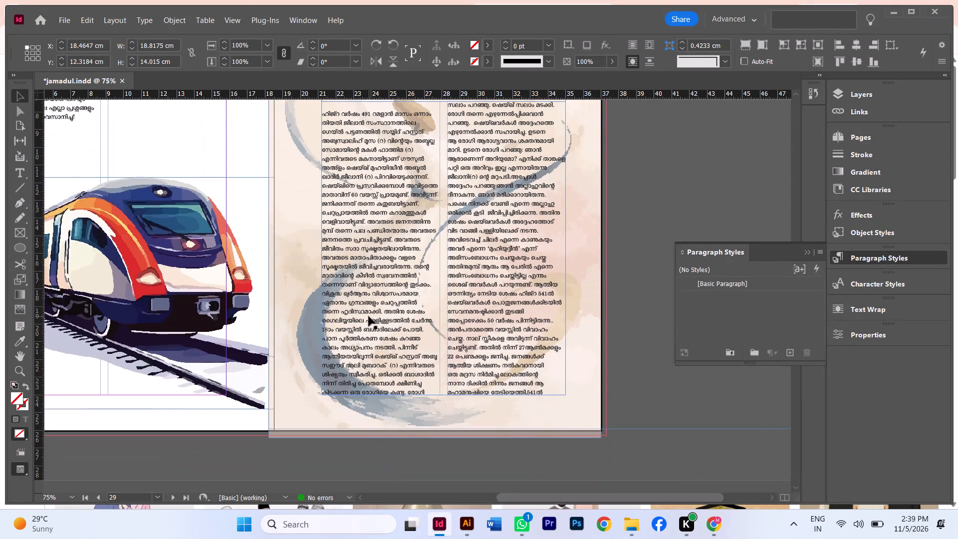
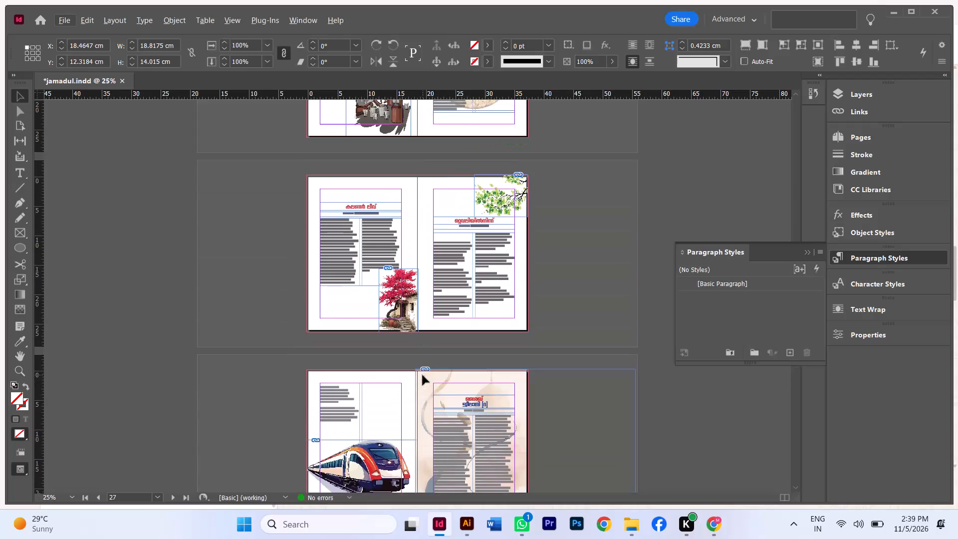
Examine the story text, titles and illustrations up close on the spreads from pages 26–27 back to pages 22–23.
scroll(423, 353, "up", 2)
scroll(423, 350, "up", 2, "alt")
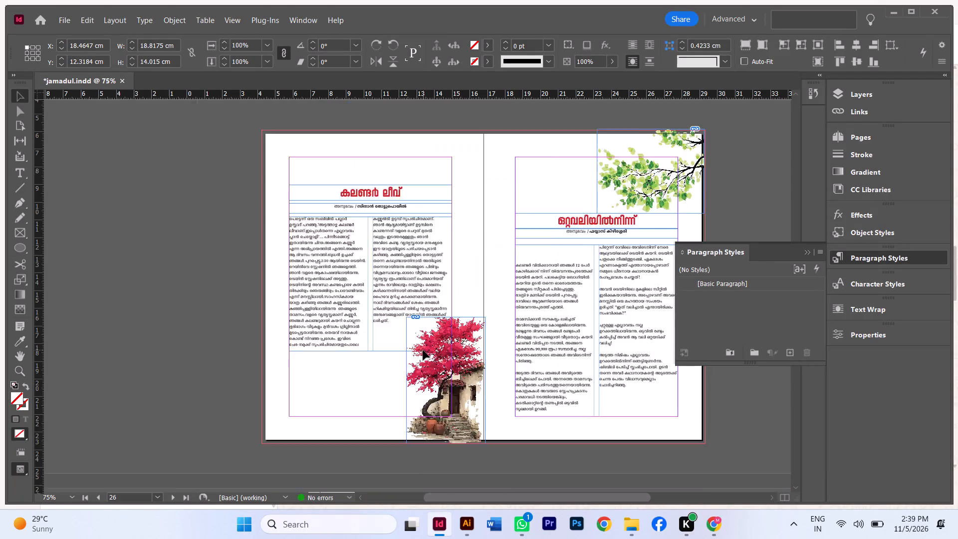
scroll(439, 350, "down", 2, "ctrl")
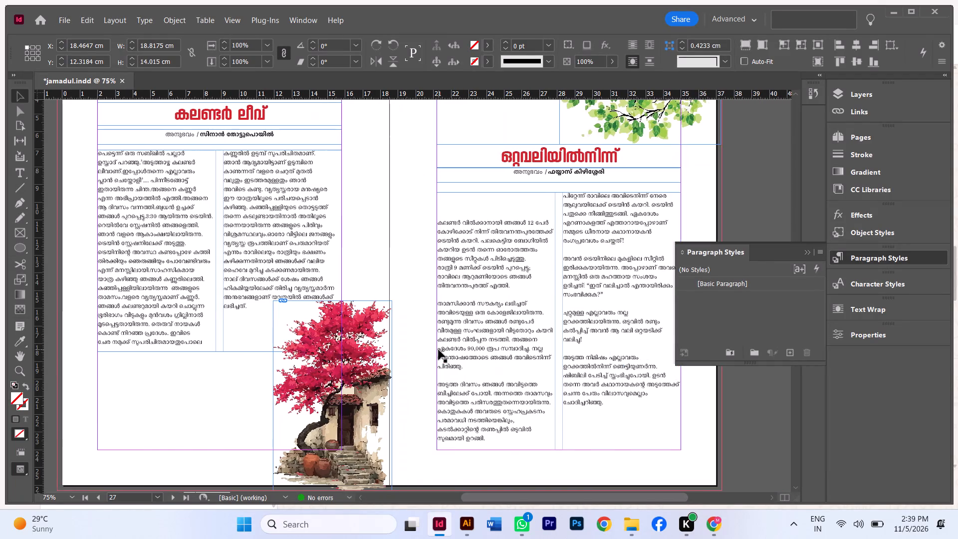
scroll(437, 350, "up", 18)
scroll(430, 353, "up", 5)
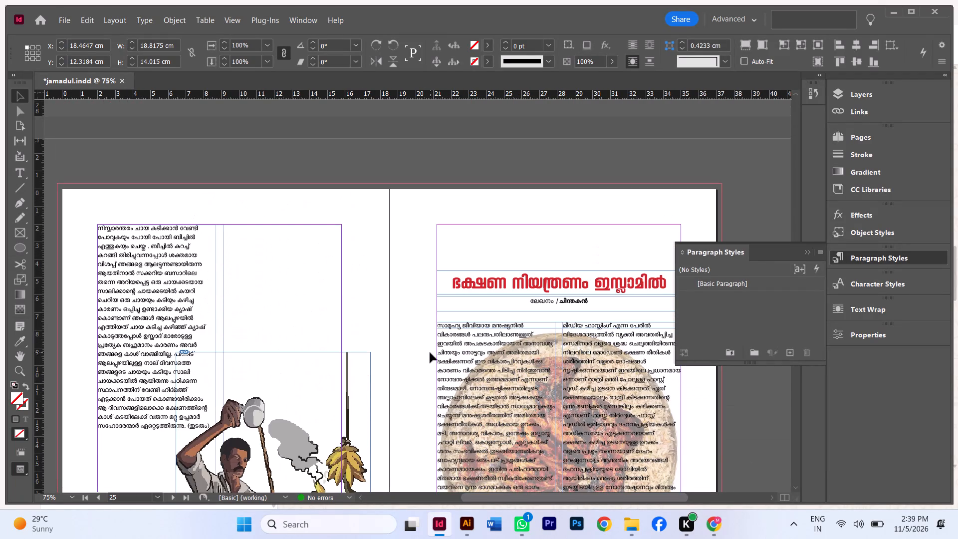
scroll(430, 354, "up", 14)
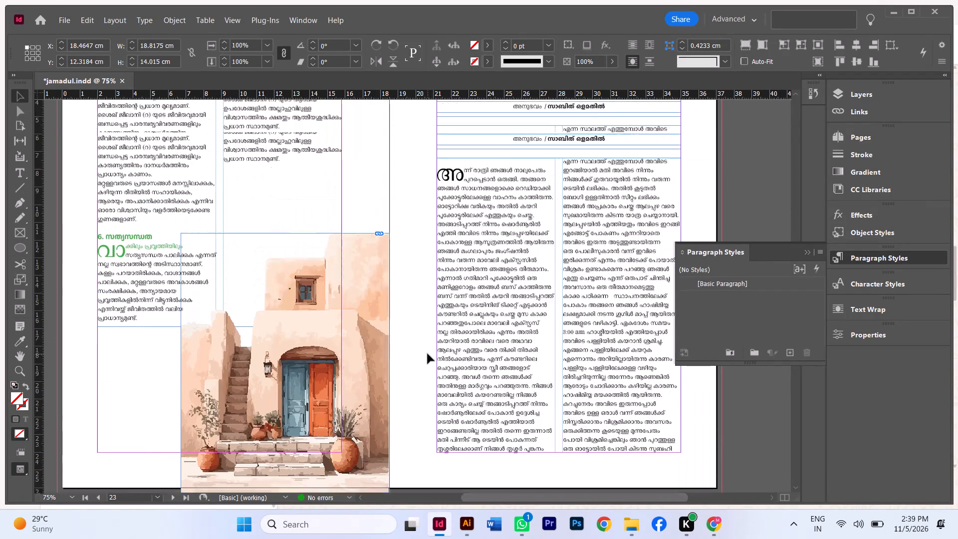
scroll(428, 354, "up", 2)
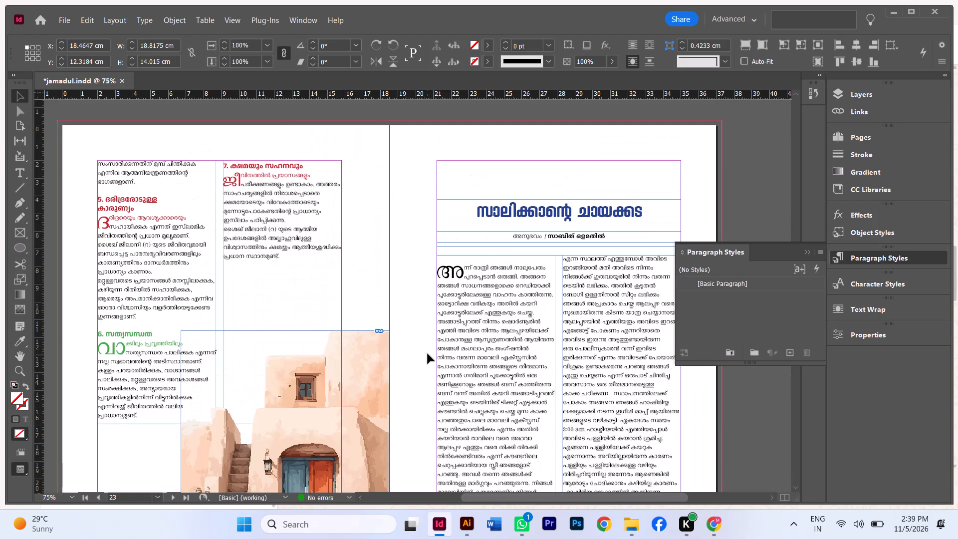
Examine the spreads around pages 23 to 31, comparing how headings, body text and illustrations sit against the margins and page edges.
scroll(424, 355, "down", 16)
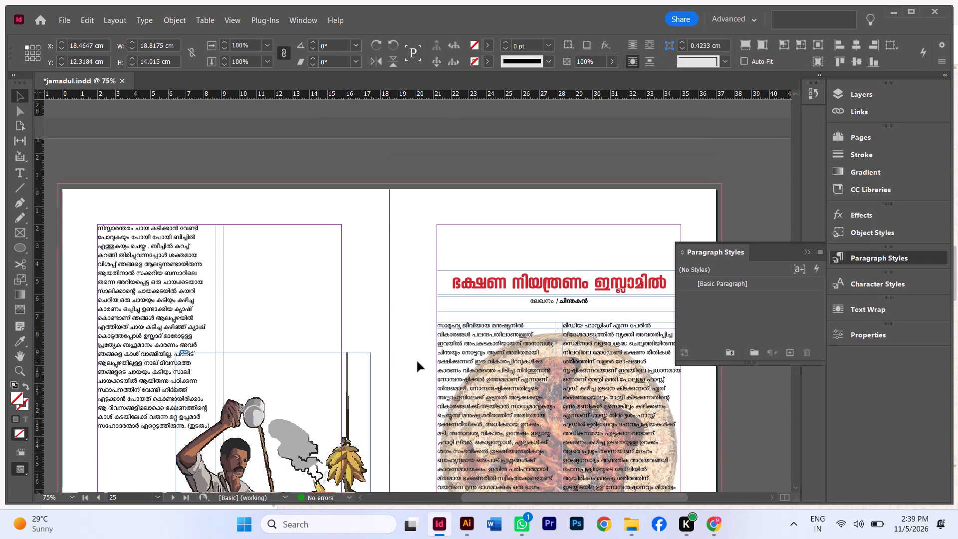
scroll(418, 362, "up", 19)
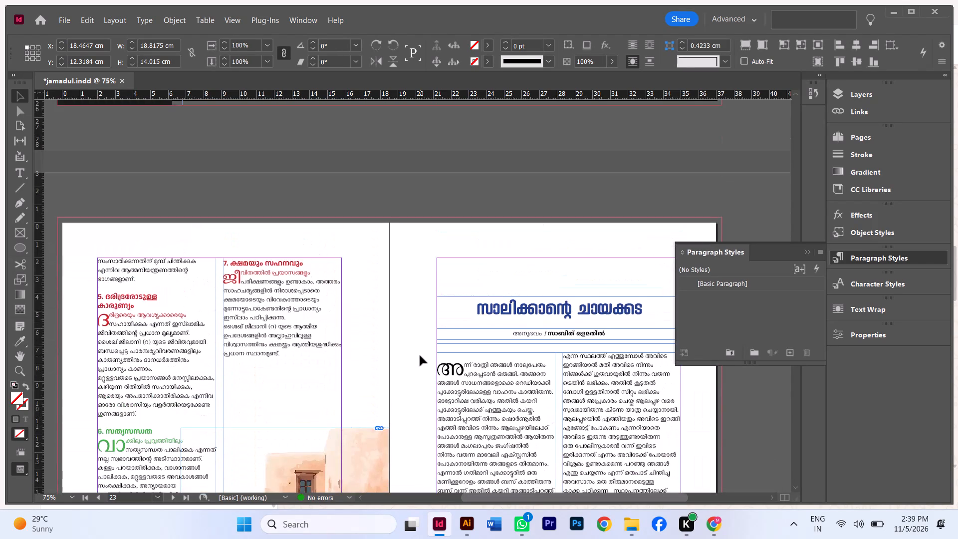
scroll(419, 356, "down", 18)
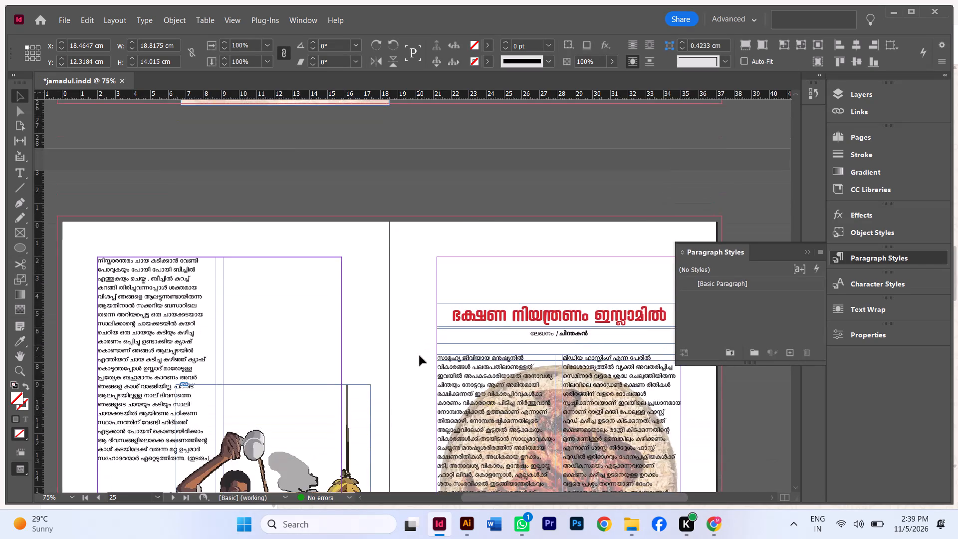
scroll(417, 361, "down", 18)
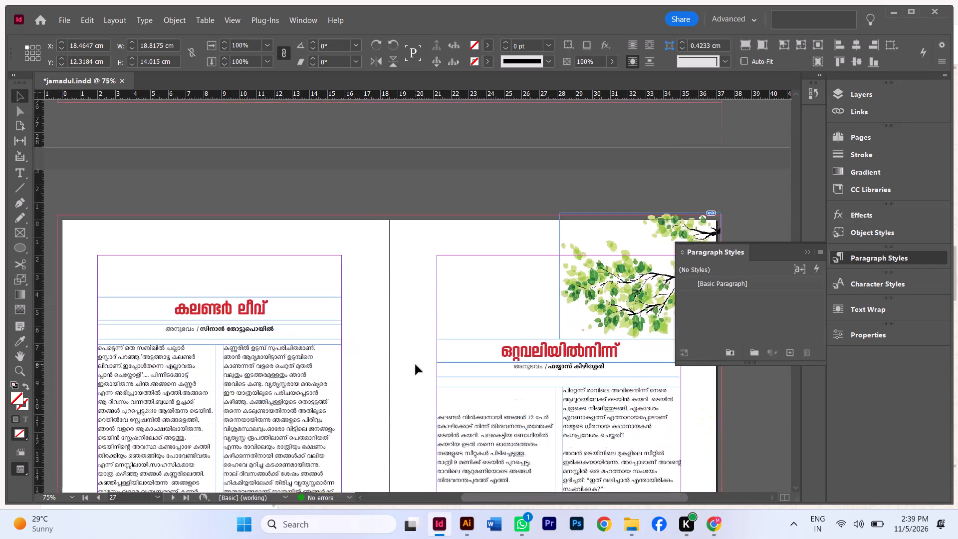
scroll(416, 365, "down", 11)
scroll(414, 365, "up", 3)
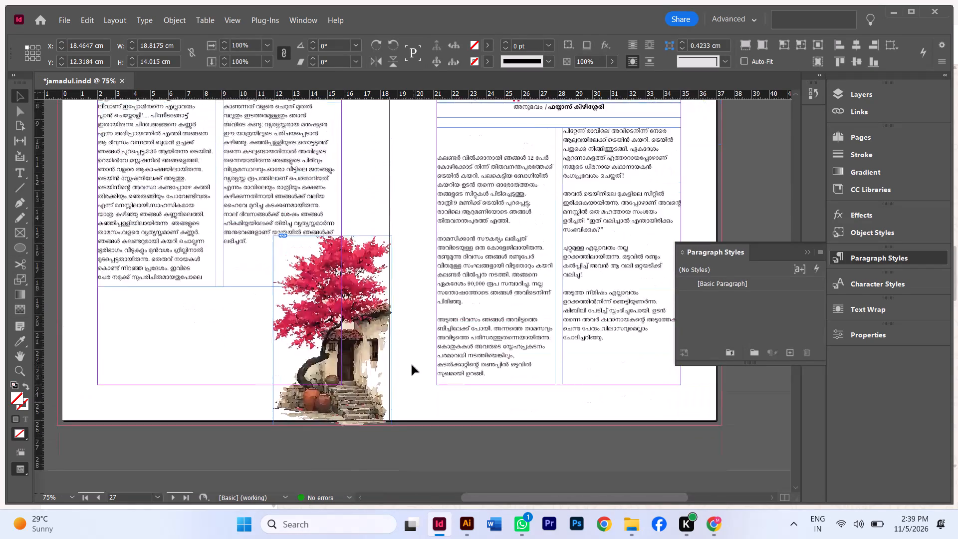
scroll(412, 365, "up", 10)
scroll(343, 355, "up", 13)
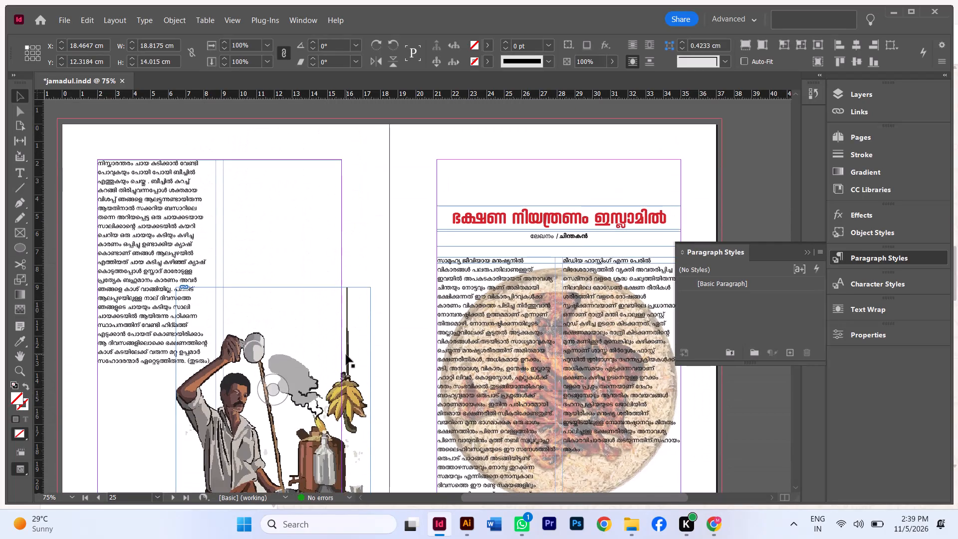
scroll(343, 355, "up", 5)
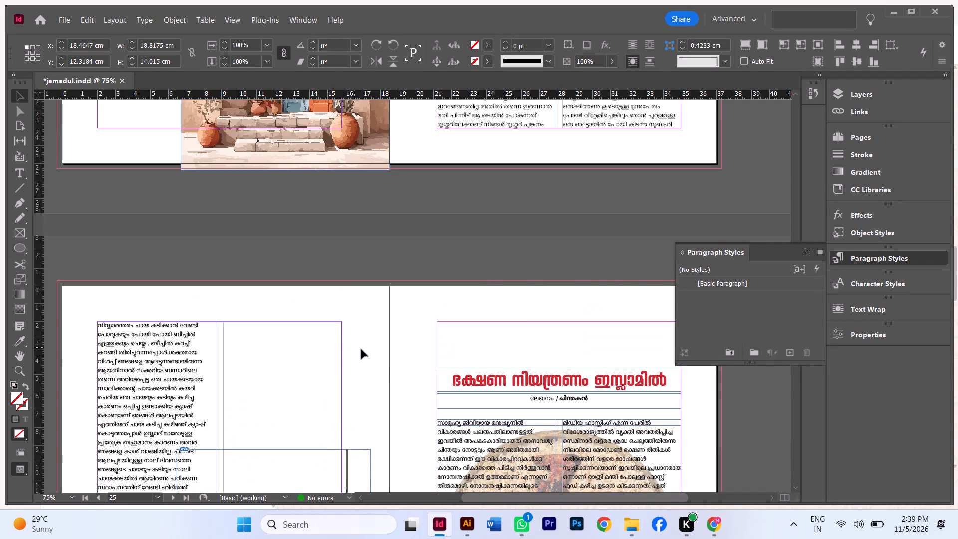
scroll(388, 363, "up", 10)
scroll(427, 373, "down", 3)
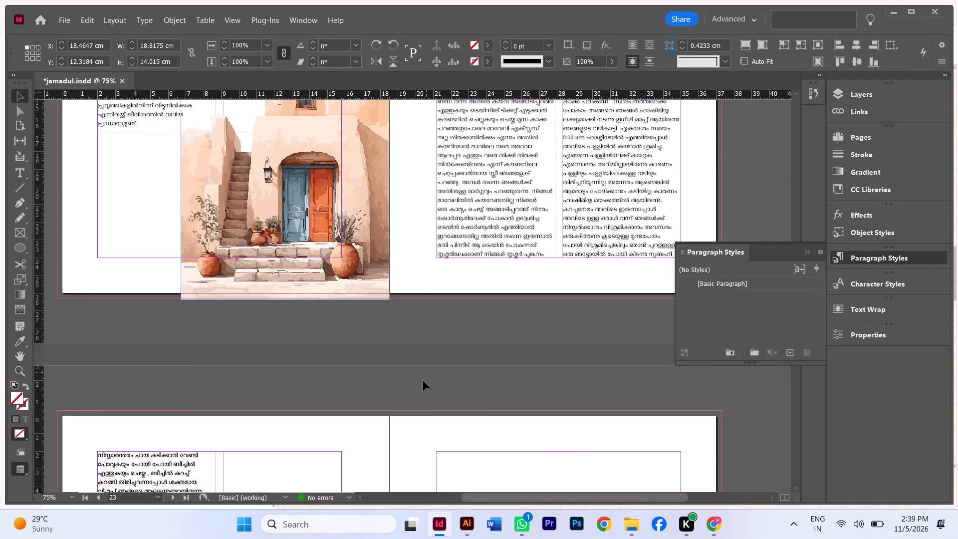
scroll(423, 381, "down", 20)
scroll(423, 381, "down", 12)
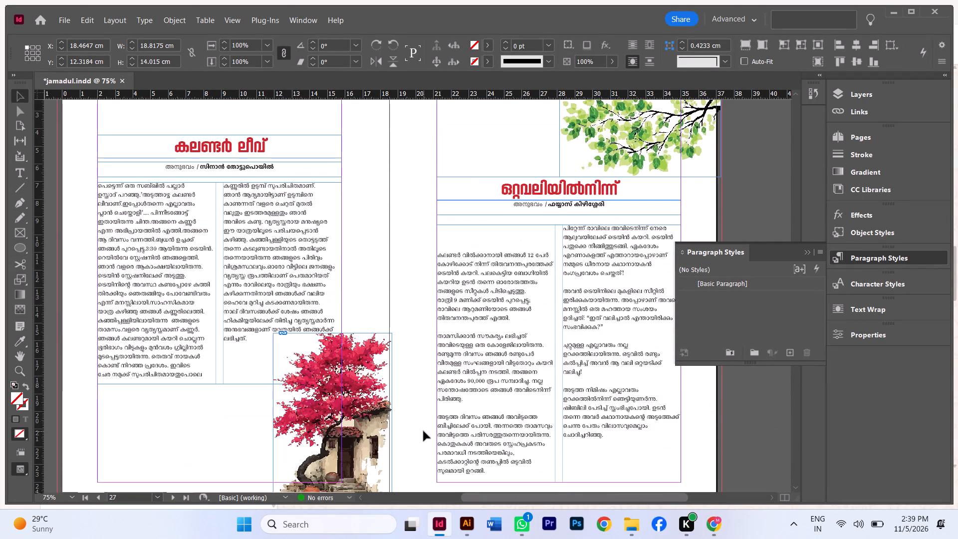
scroll(424, 436, "down", 7)
scroll(424, 446, "up", 10)
scroll(420, 448, "down", 16)
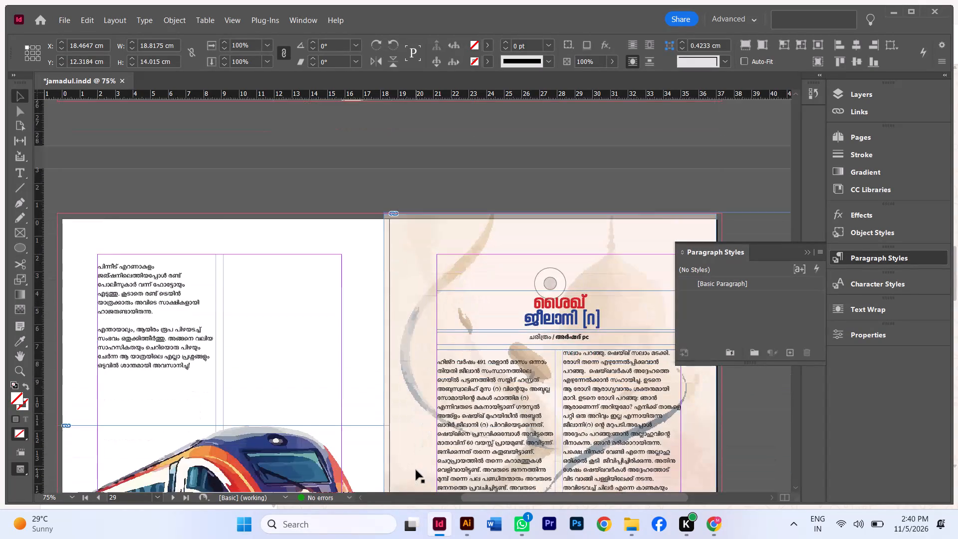
scroll(420, 471, "up", 11)
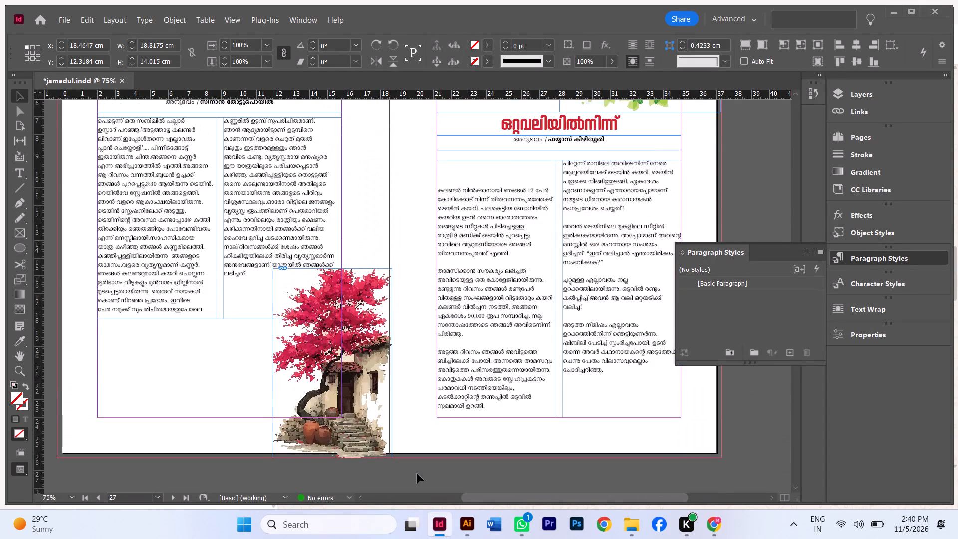
scroll(417, 474, "up", 4)
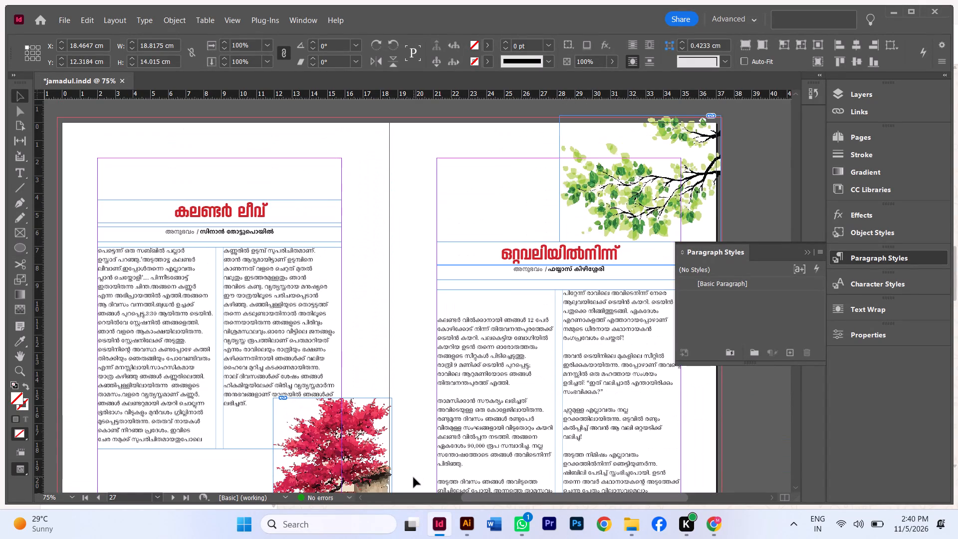
scroll(414, 478, "down", 14)
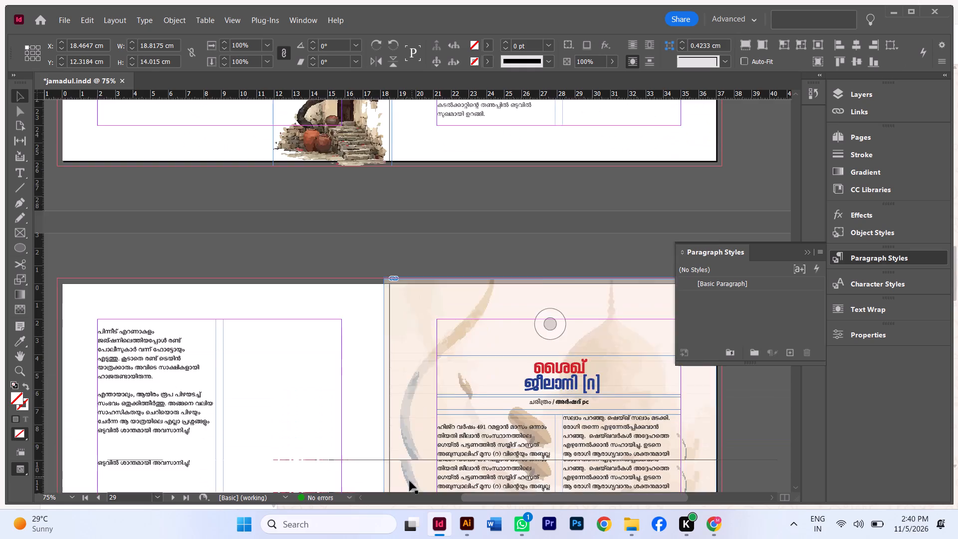
scroll(410, 481, "down", 20)
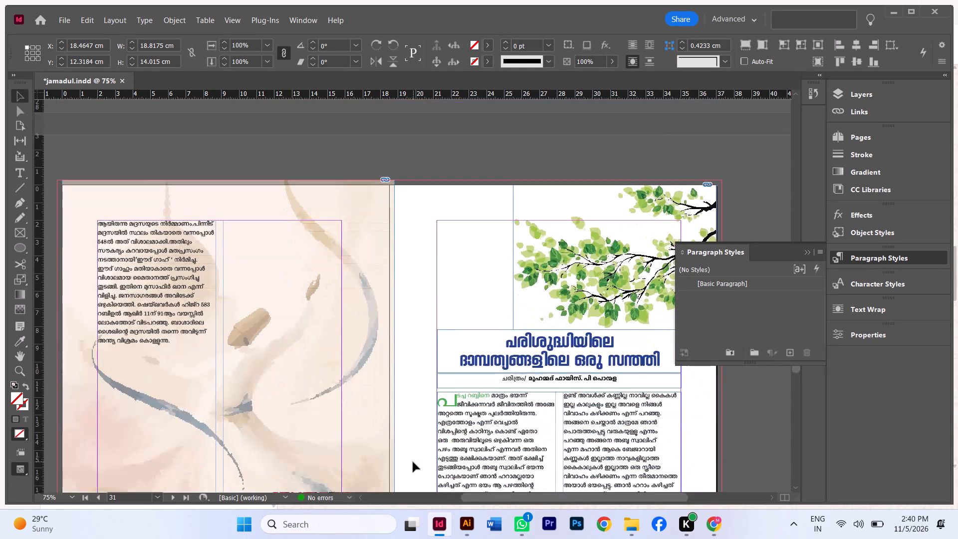
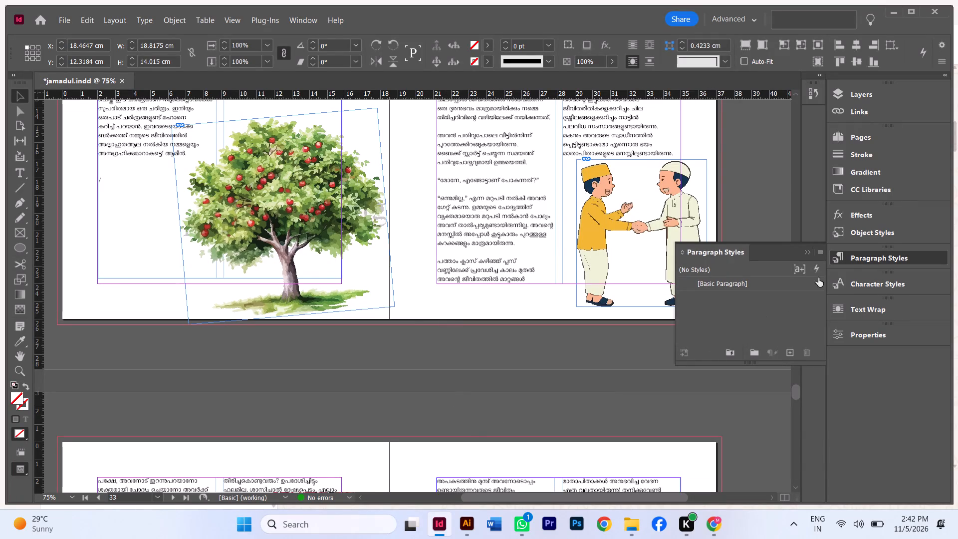
Examine the magazine's closing spreads, pages 38 to 43, checking how titles, body text and illustrations sit against the margins.
left_click(804, 251)
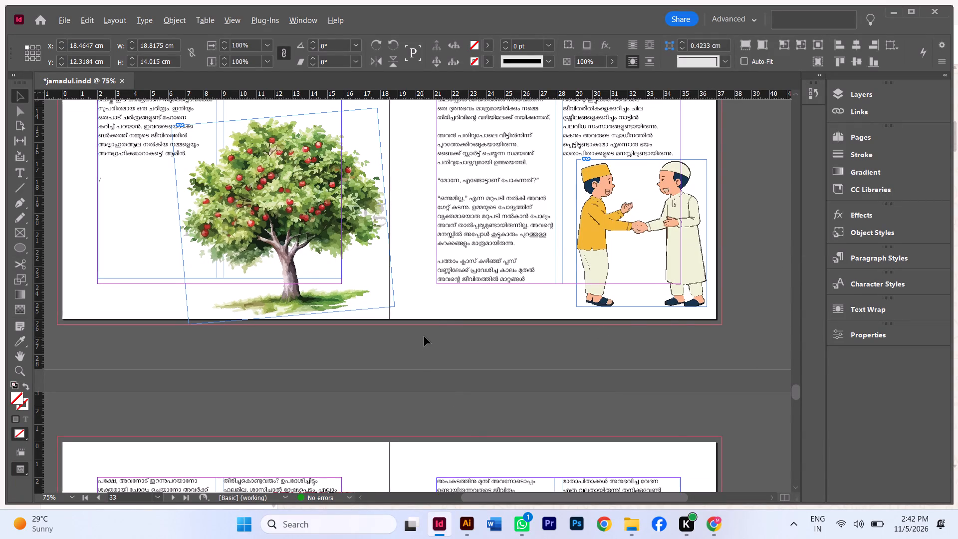
scroll(424, 336, "down", 2, "alt")
scroll(431, 331, "down", 20)
scroll(431, 331, "down", 1)
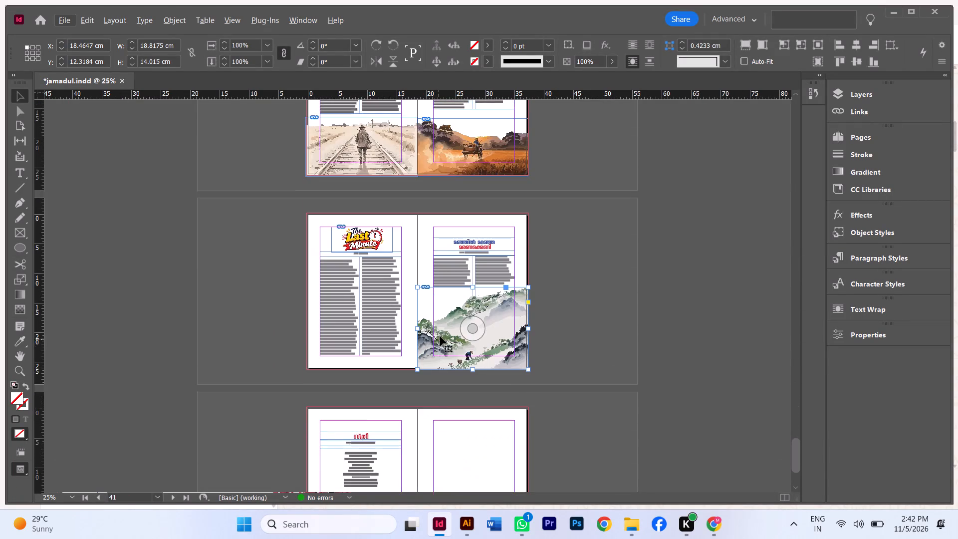
scroll(440, 336, "down", 7)
left_click(467, 360)
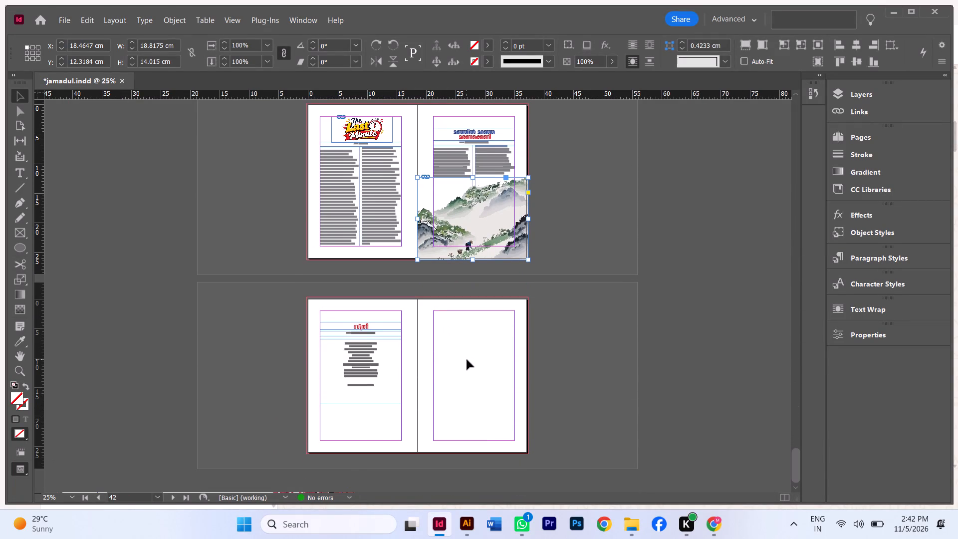
scroll(463, 249, "up", 1, "alt")
scroll(462, 250, "up", 5)
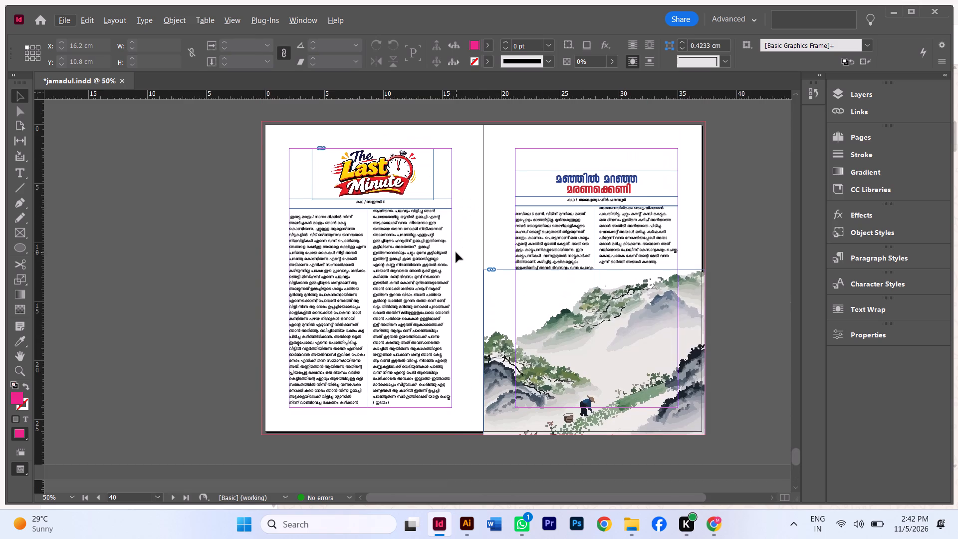
scroll(452, 252, "up", 12)
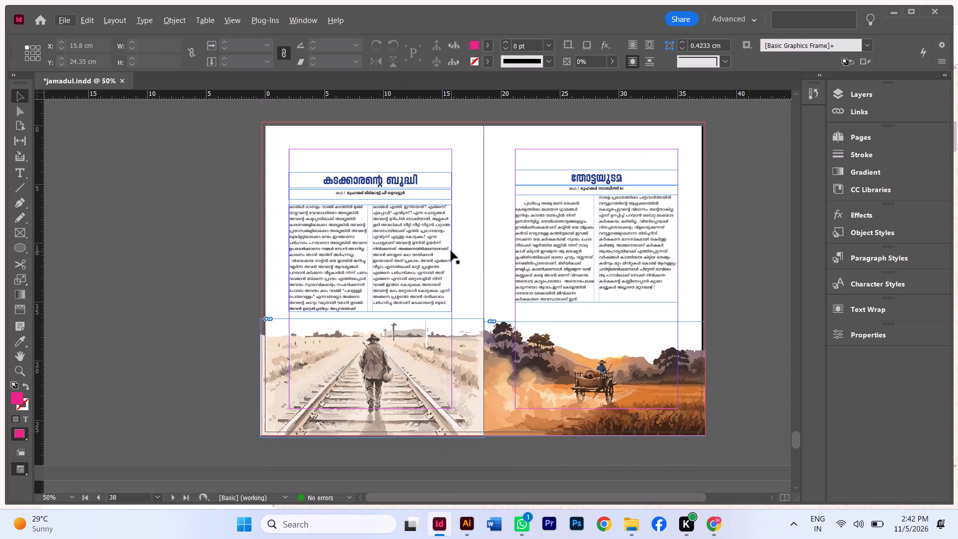
Review the spreads backwards from page 38 to page 22, checking how headings, body text and illustrations fit the margins and page edges.
scroll(452, 250, "up", 12)
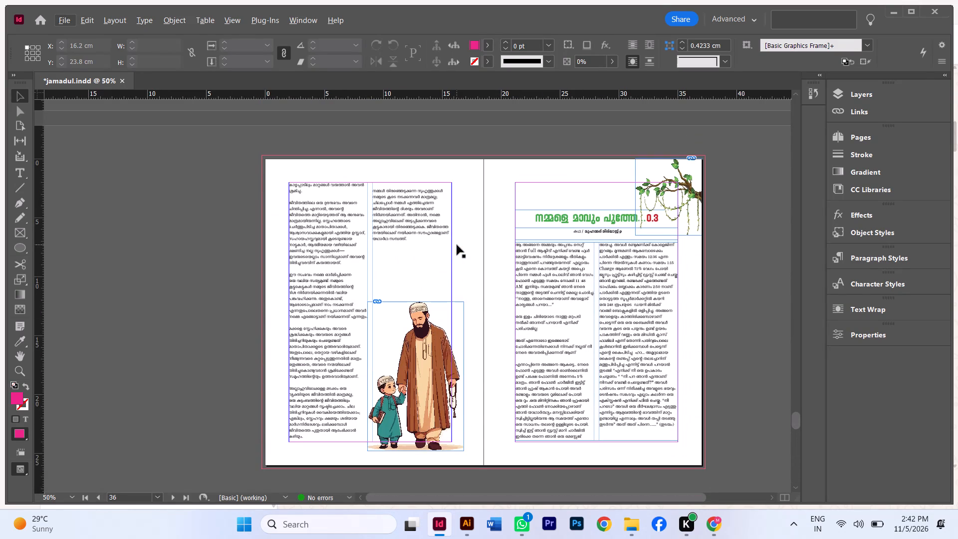
scroll(459, 243, "up", 13)
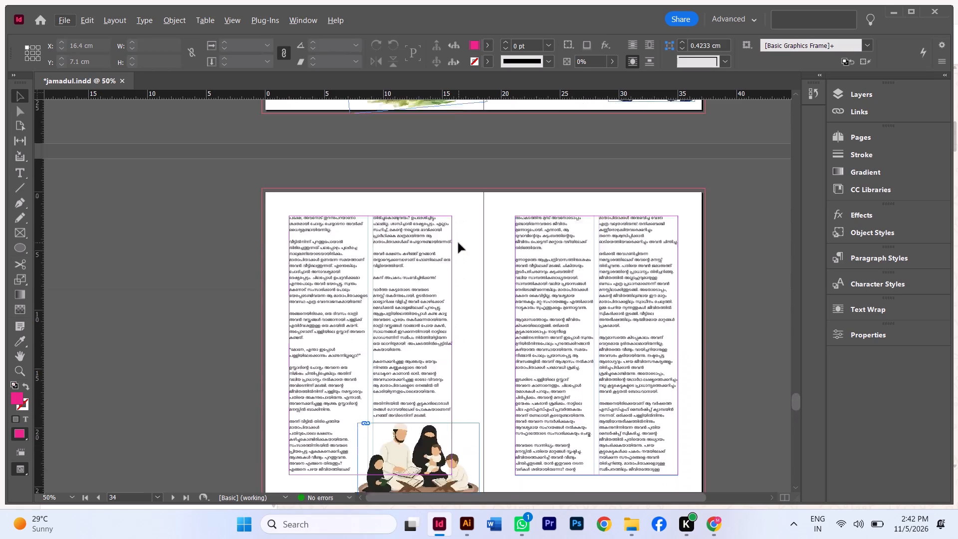
scroll(459, 243, "up", 9)
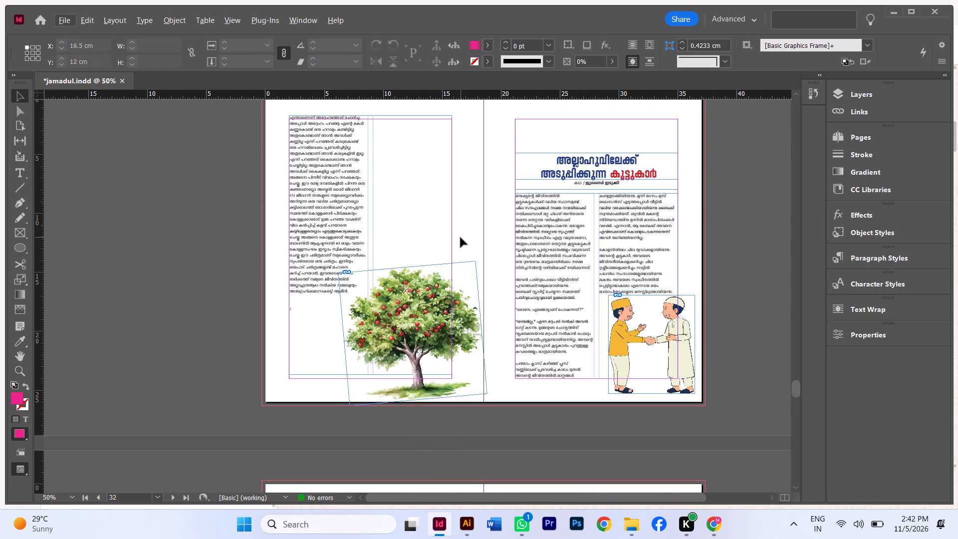
scroll(461, 237, "up", 10)
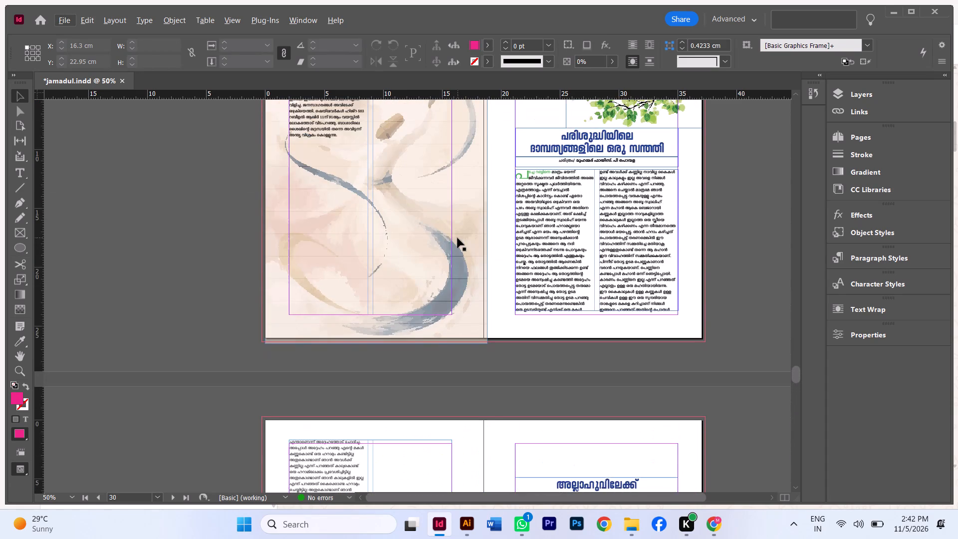
scroll(459, 237, "up", 5)
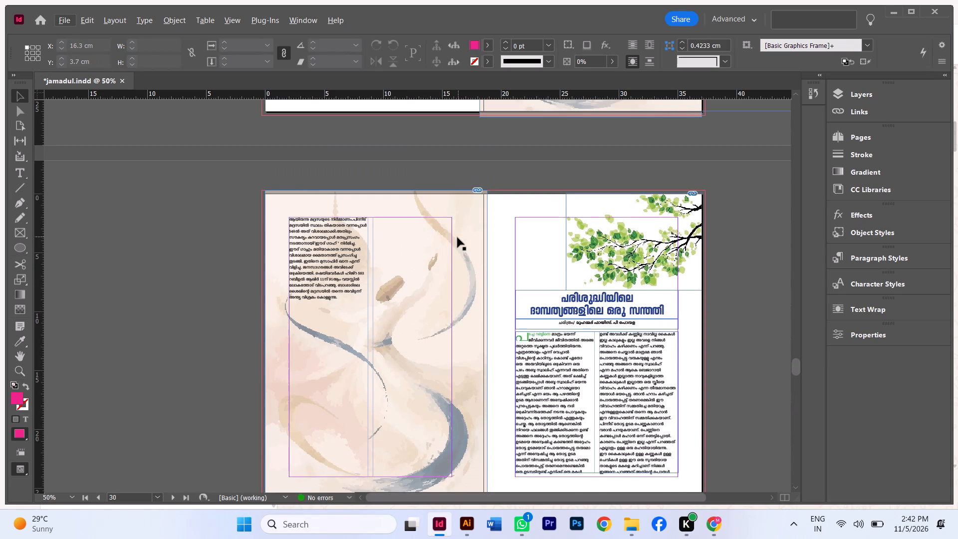
scroll(458, 238, "up", 6)
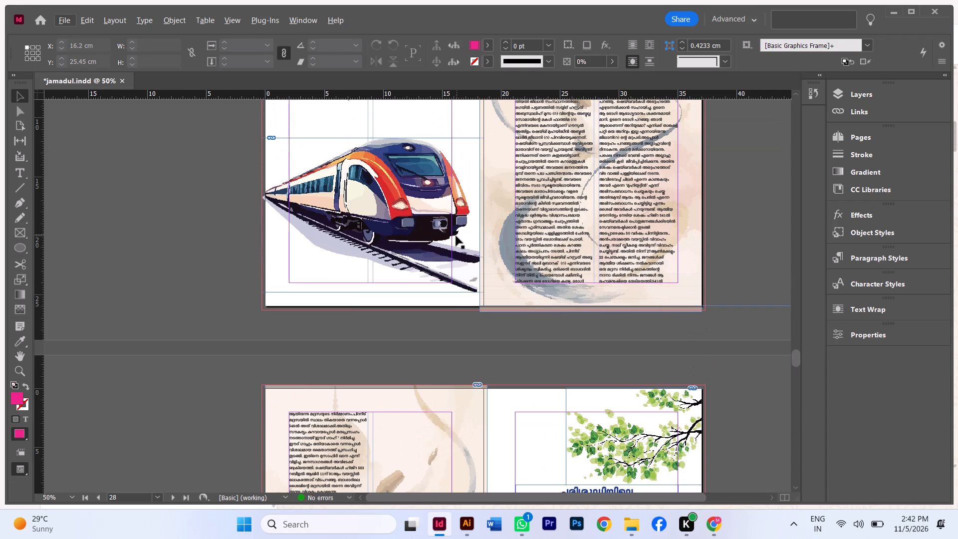
scroll(456, 236, "up", 6)
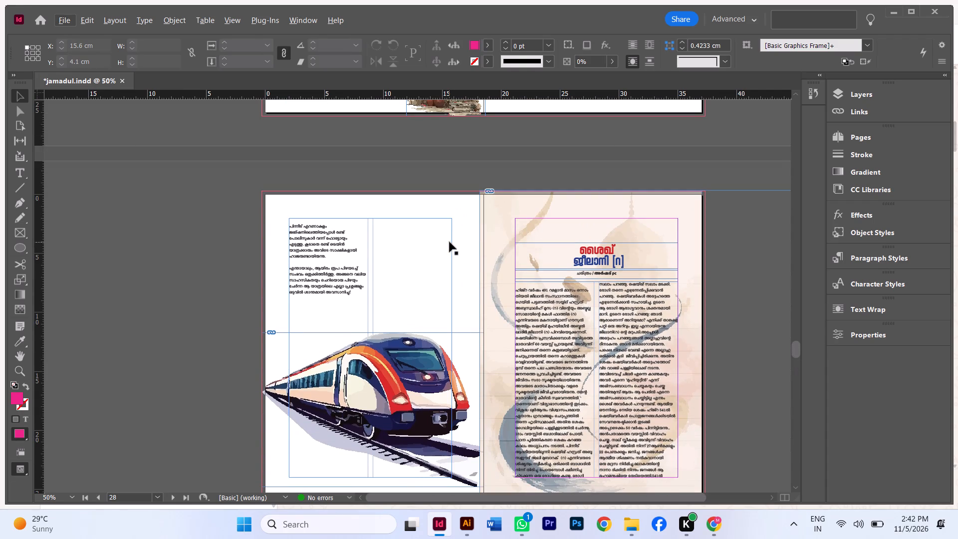
scroll(456, 235, "up", 3)
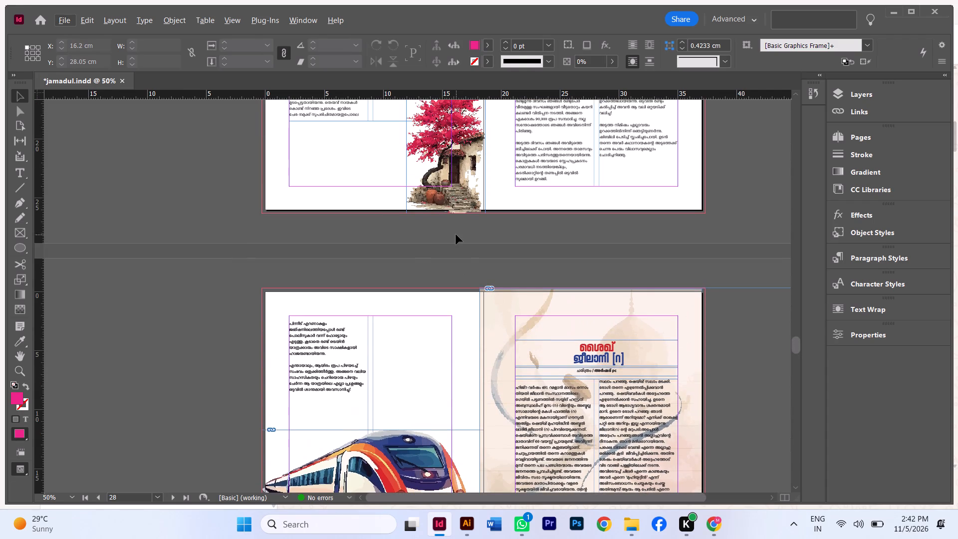
scroll(456, 235, "down", 4)
scroll(456, 235, "up", 10)
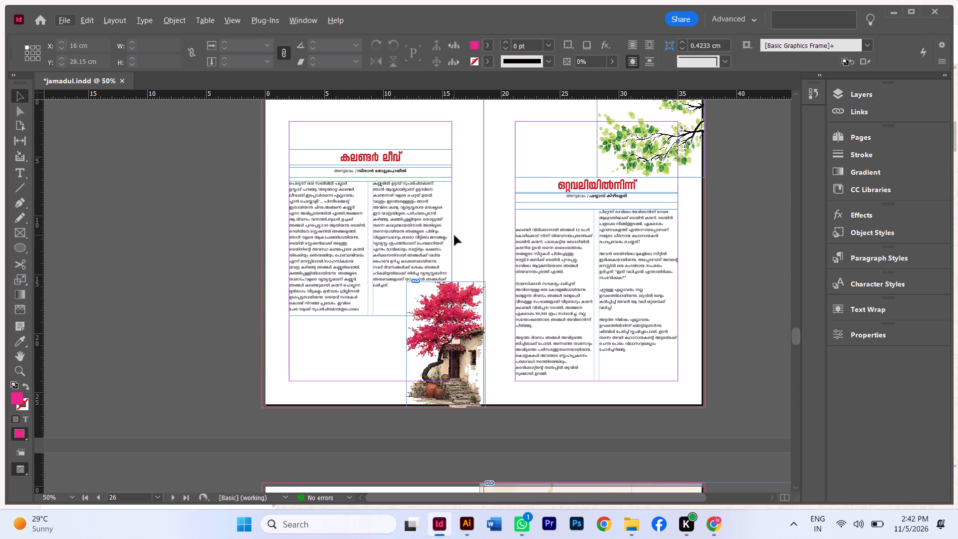
scroll(455, 235, "up", 1)
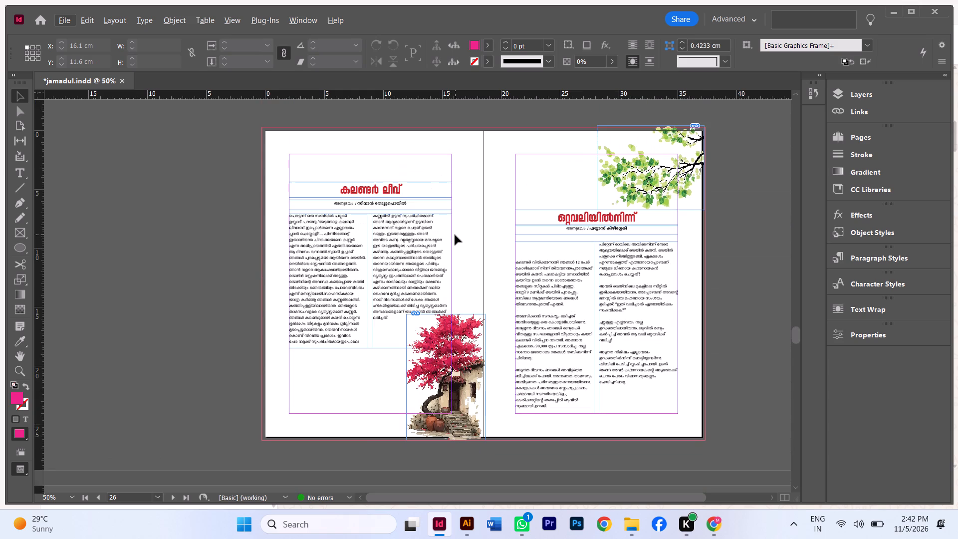
scroll(455, 235, "up", 4)
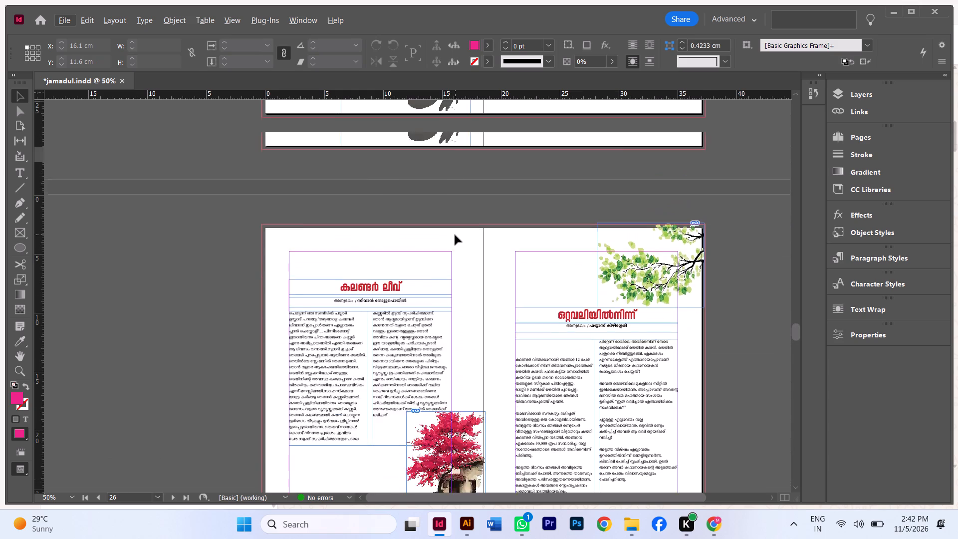
scroll(455, 235, "up", 9)
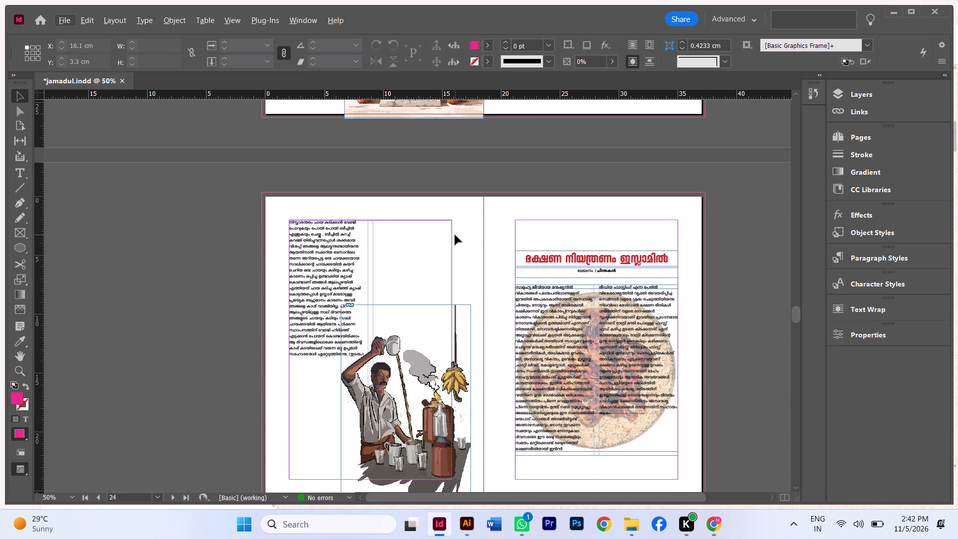
scroll(455, 235, "up", 10)
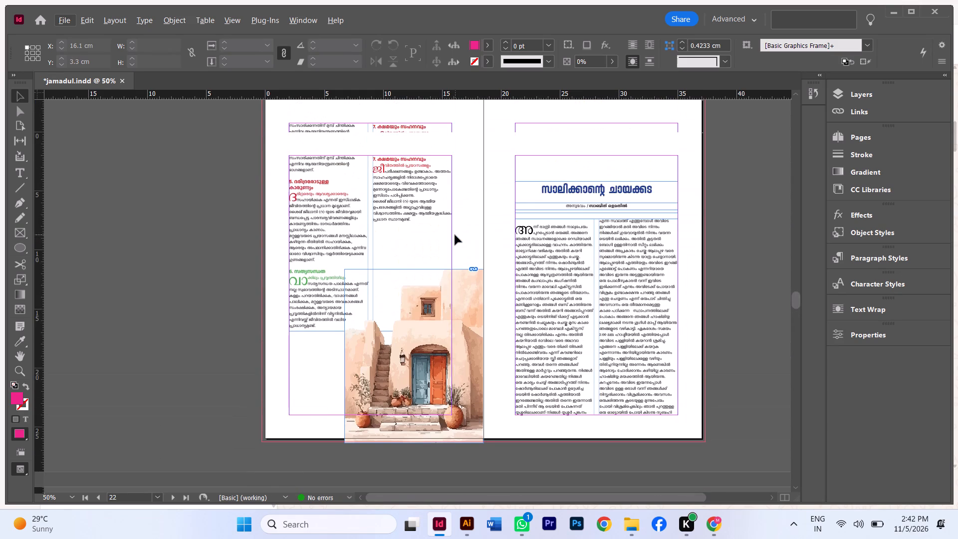
Compare the layouts of the spreads between pages 20 and 27, including the tea-seller, doorway and flowering-tree illustrations.
scroll(454, 237, "down", 9)
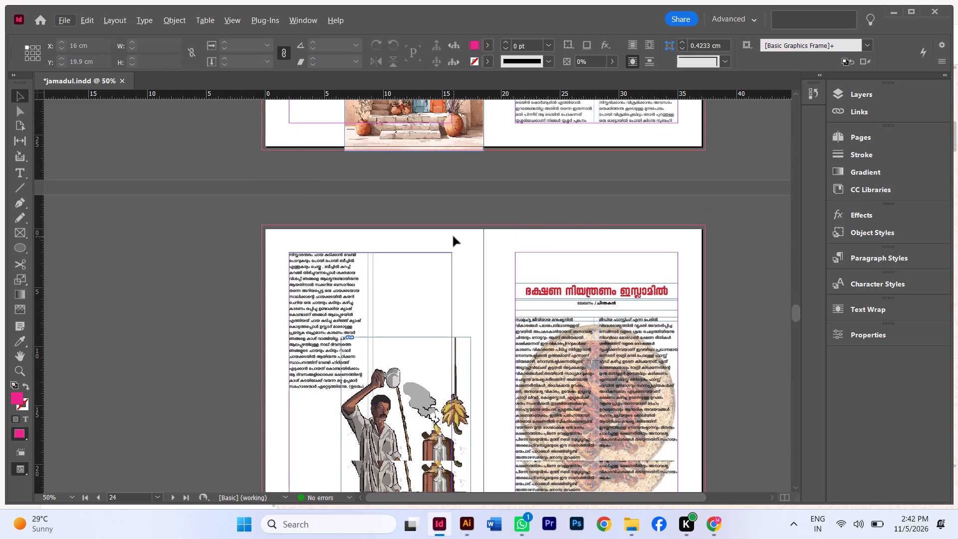
scroll(454, 237, "down", 13)
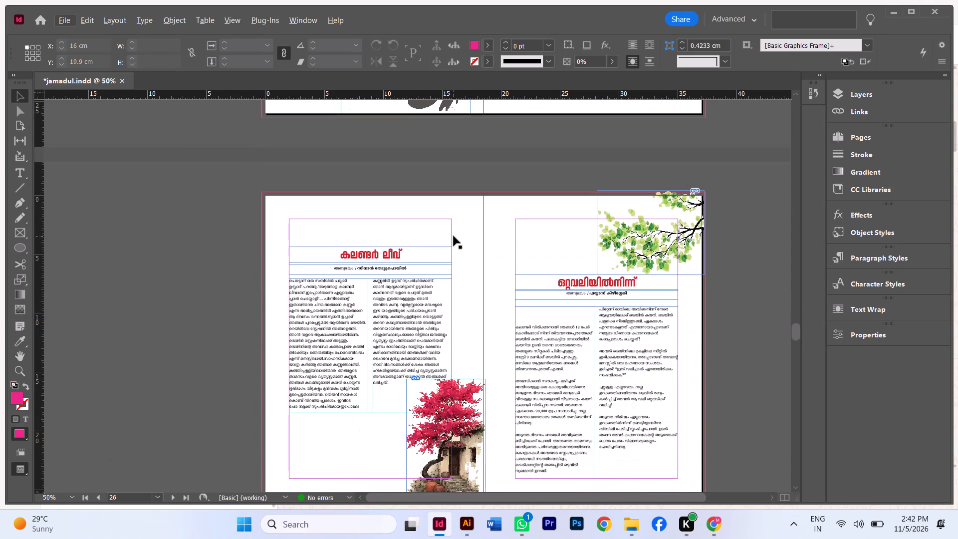
scroll(456, 236, "up", 8)
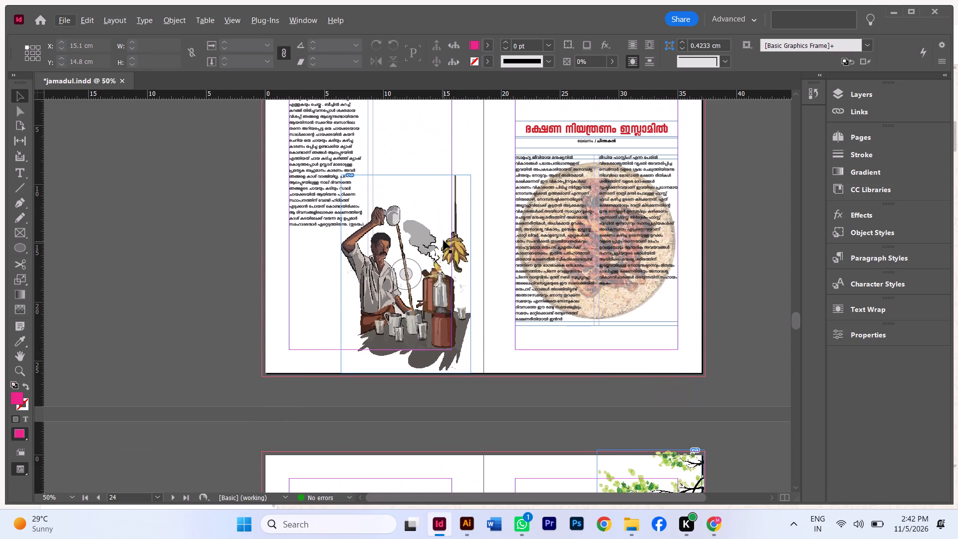
scroll(444, 237, "up", 14)
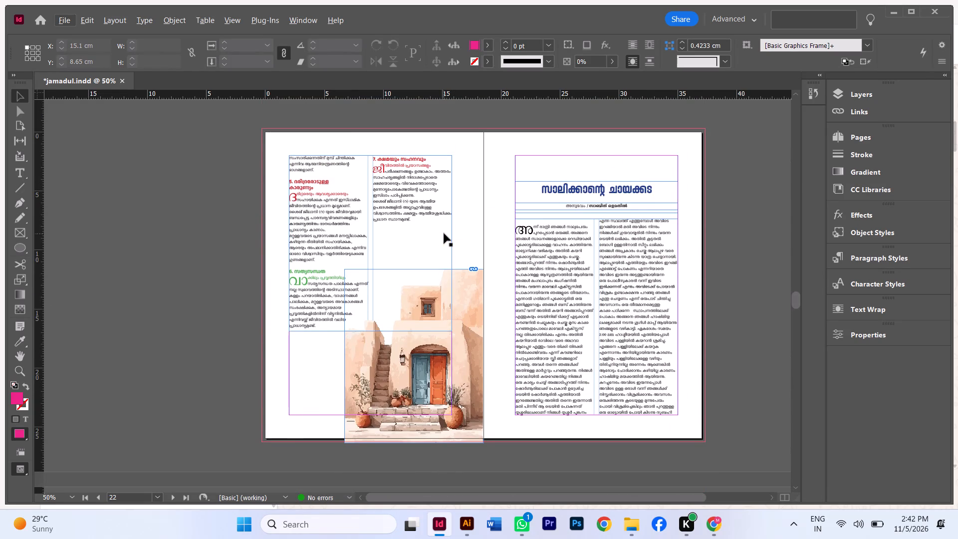
scroll(444, 234, "down", 8)
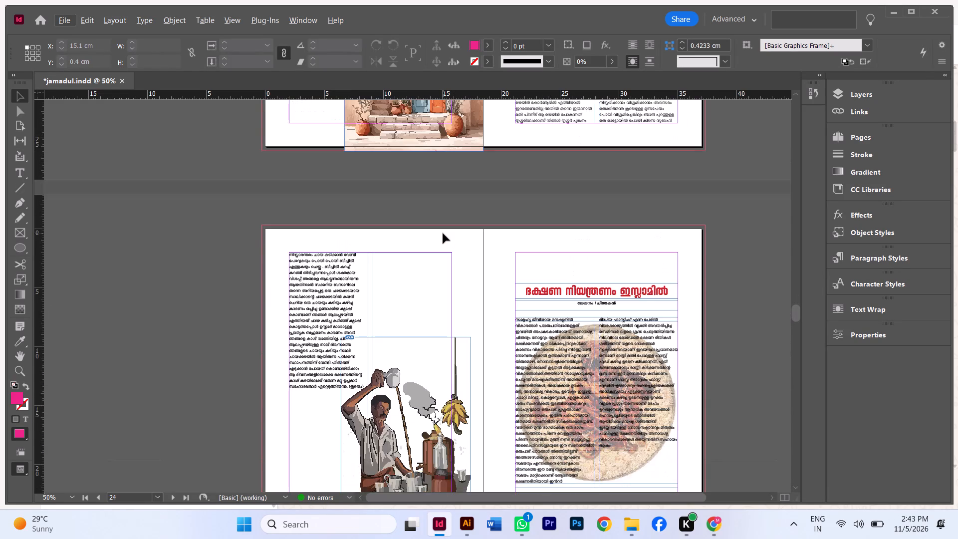
scroll(446, 229, "up", 16)
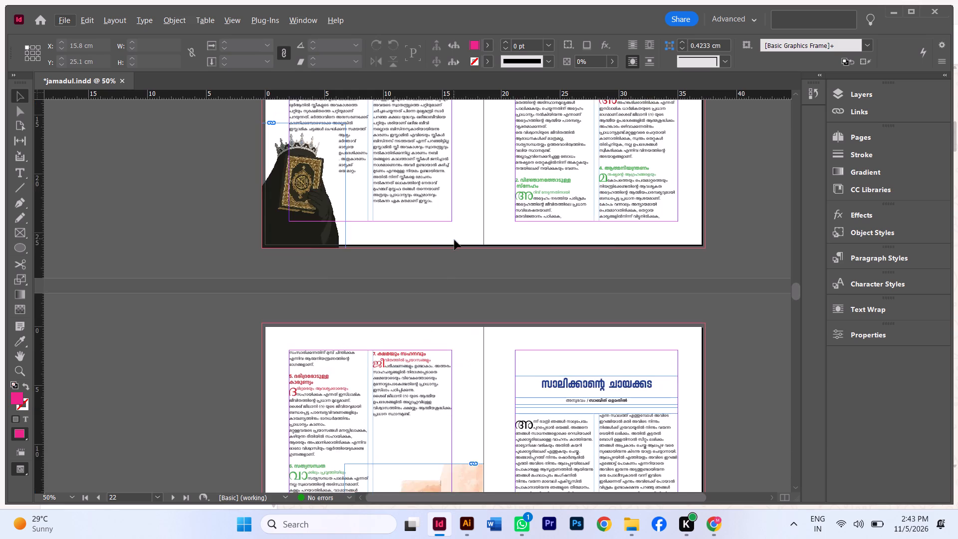
scroll(454, 242, "up", 6)
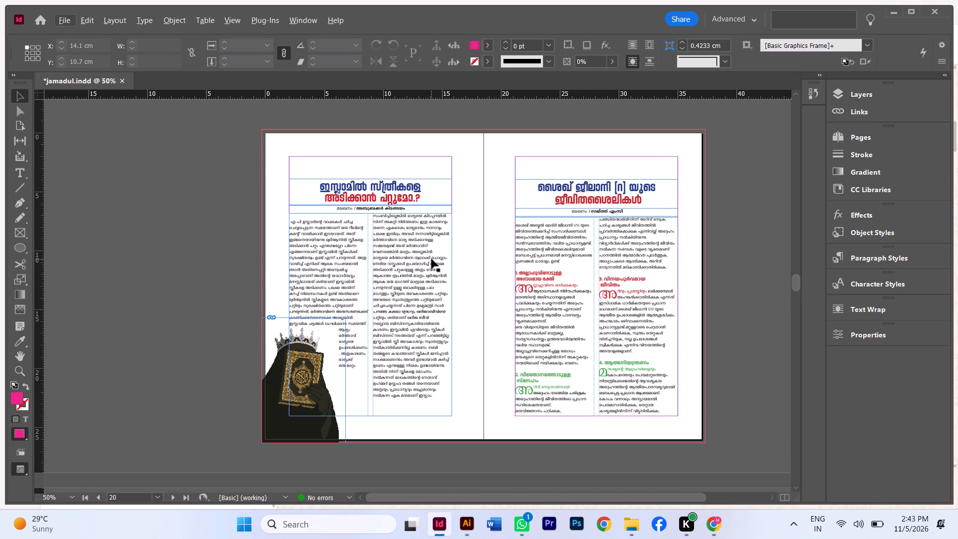
Review the spreads forwards from page 22 to the poem on page 42, then return to the page 40 spread, checking text and artwork placement.
scroll(429, 266, "down", 14)
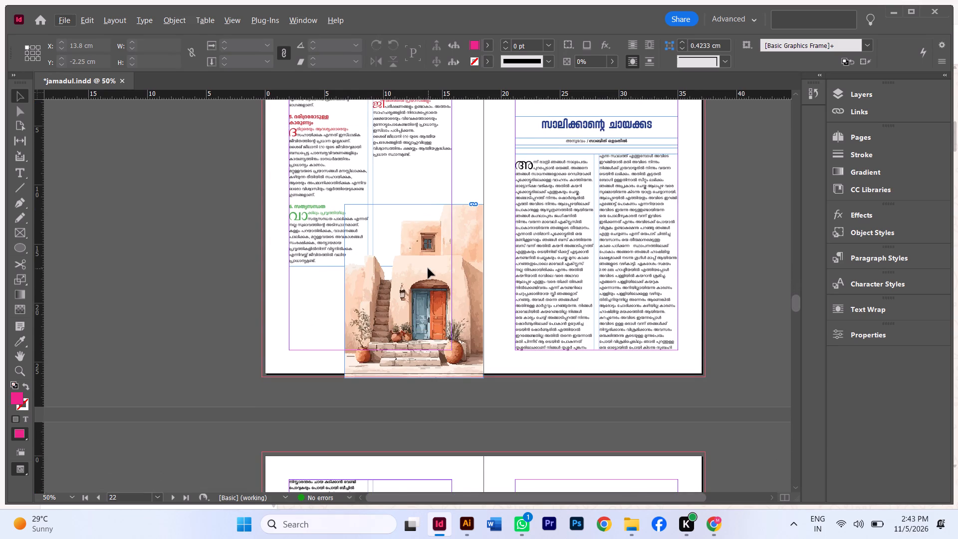
scroll(428, 269, "down", 8)
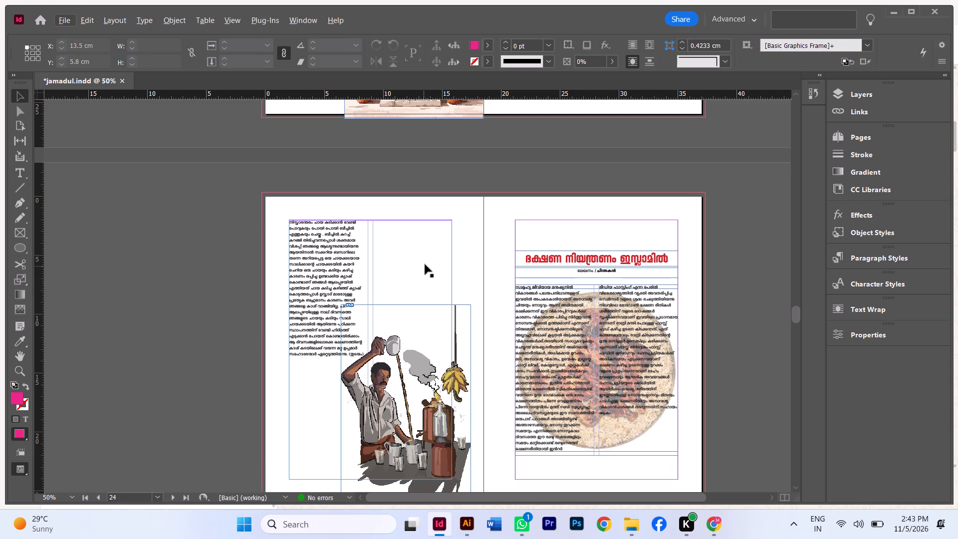
scroll(425, 265, "down", 4)
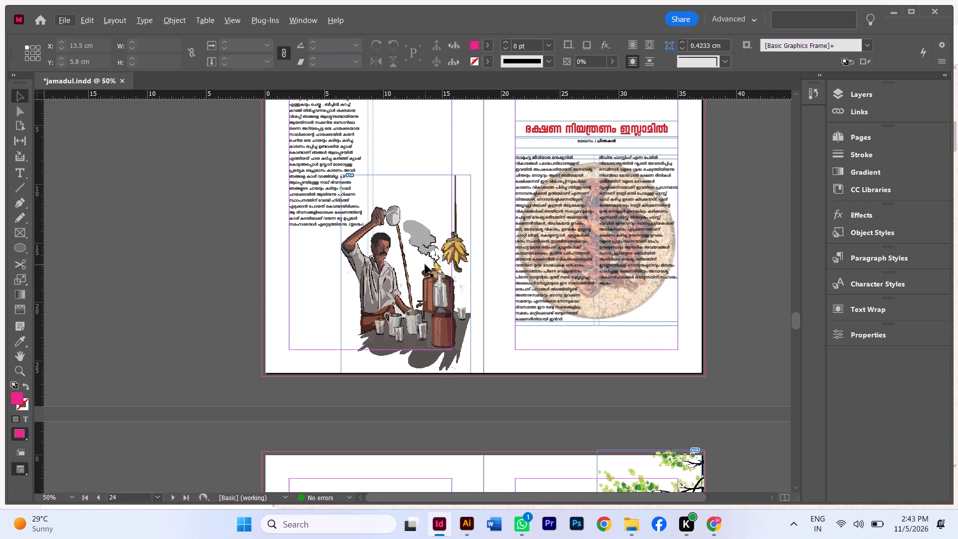
scroll(423, 267, "down", 7)
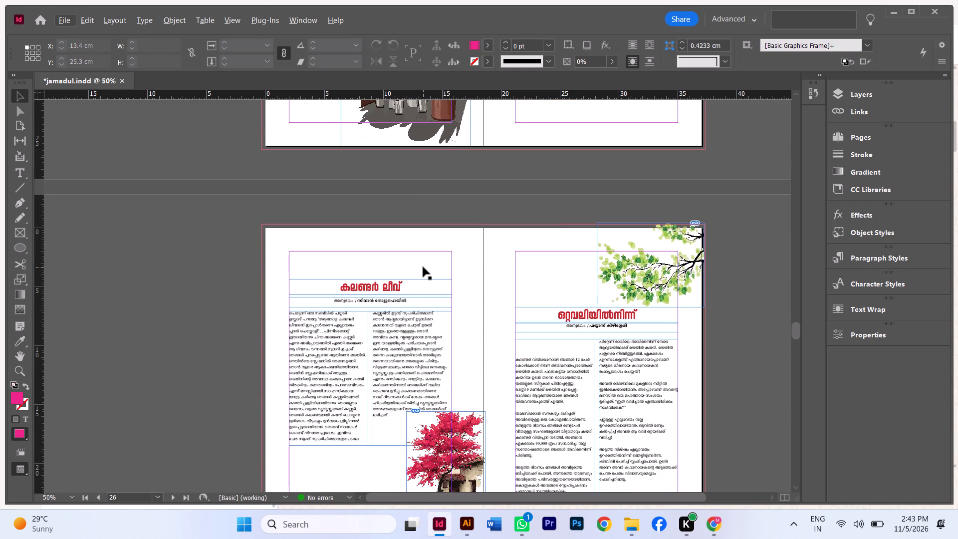
scroll(423, 267, "down", 1)
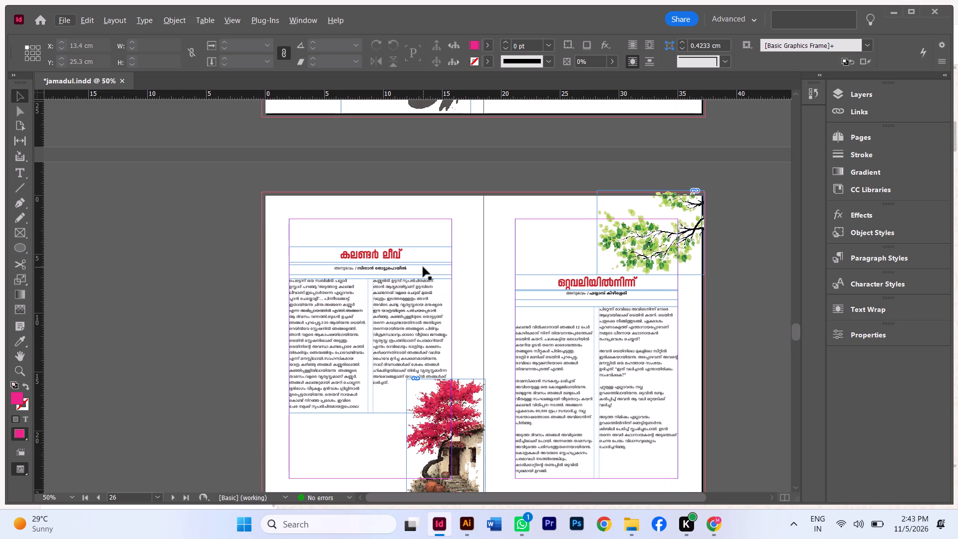
scroll(423, 269, "down", 2)
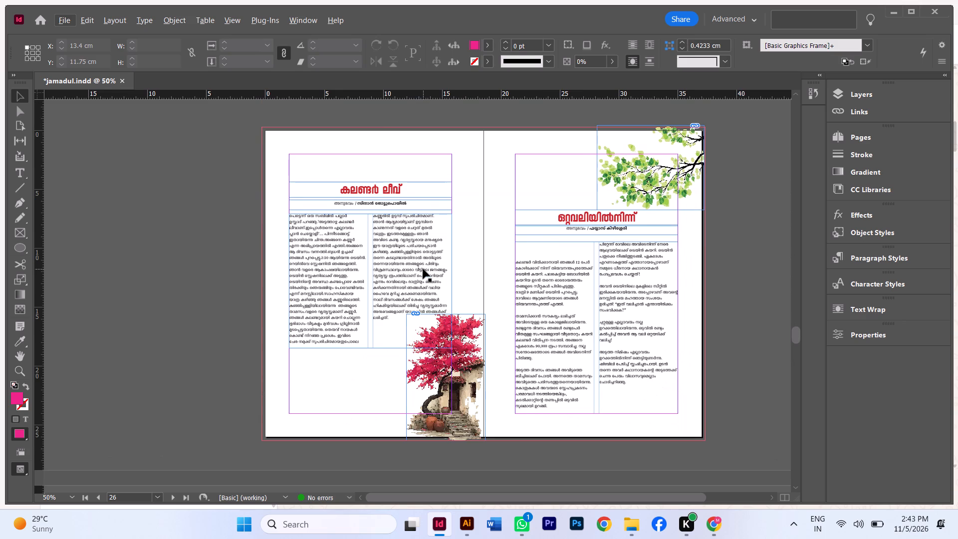
scroll(422, 272, "down", 5)
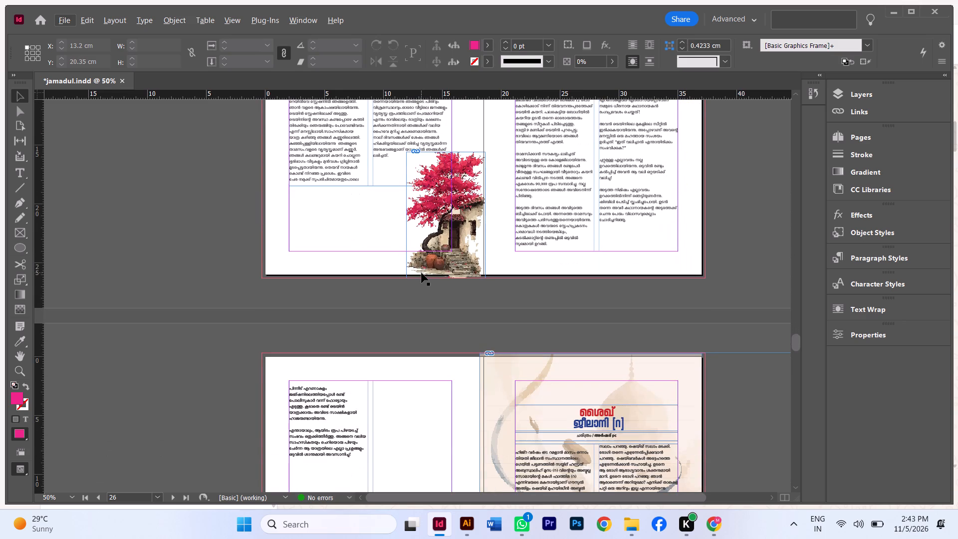
scroll(418, 256, "down", 4)
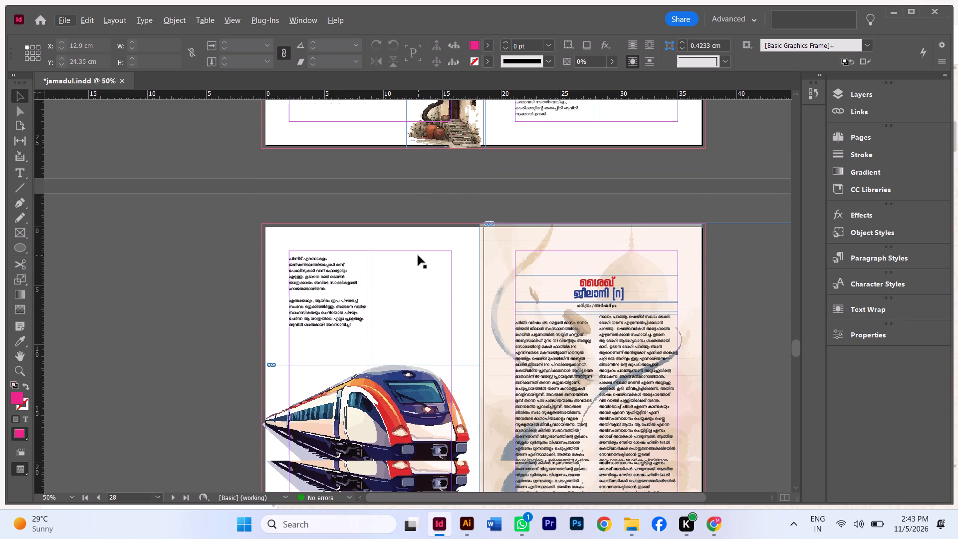
scroll(418, 256, "down", 1)
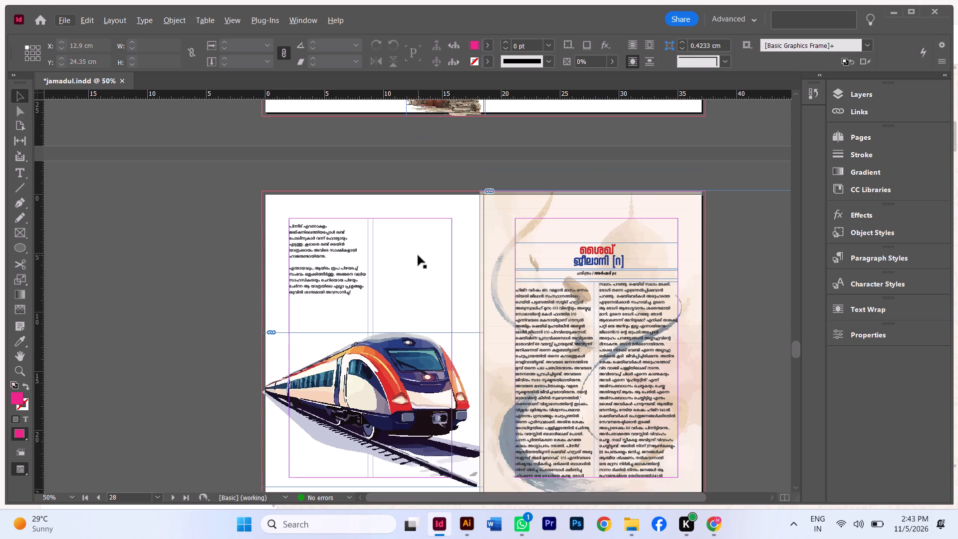
scroll(418, 256, "down", 8)
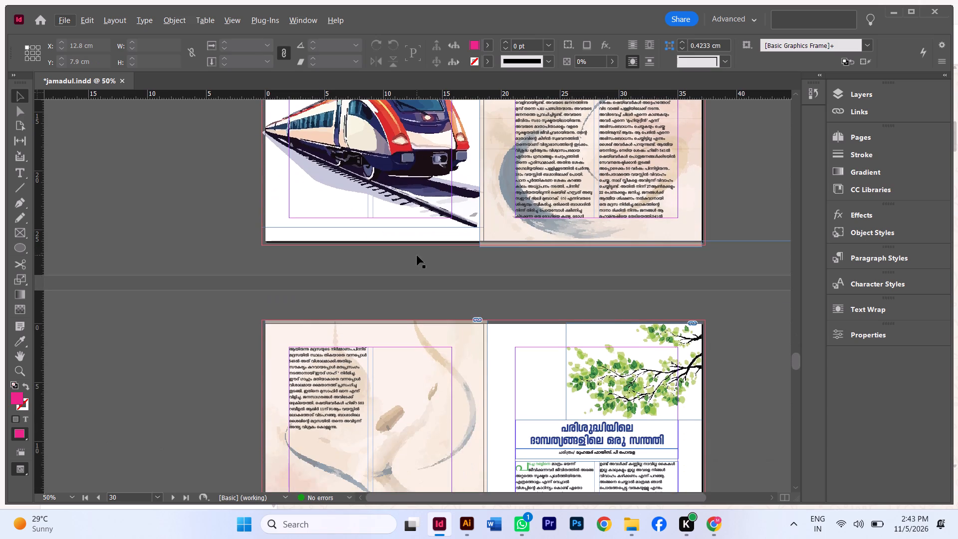
scroll(417, 256, "down", 4)
scroll(417, 256, "up", 1)
scroll(417, 256, "down", 7)
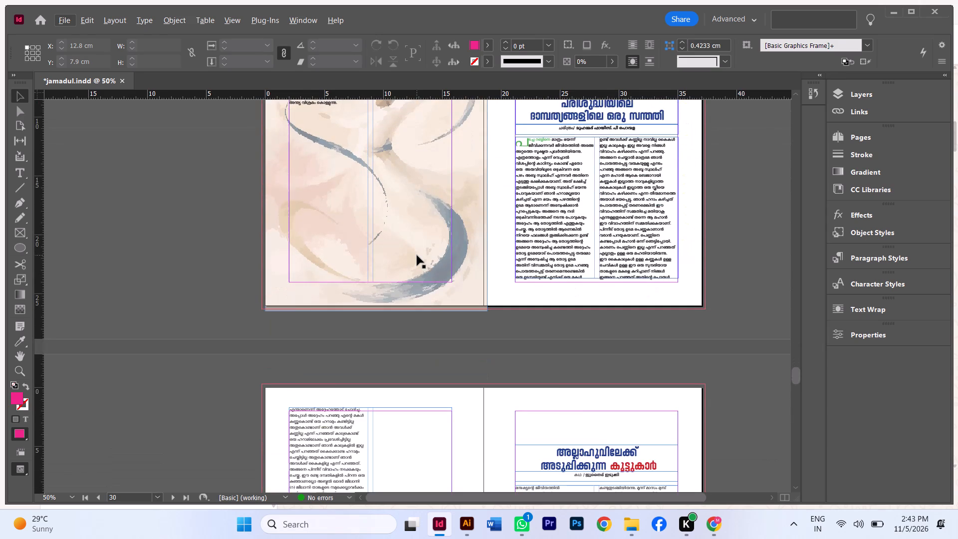
scroll(417, 256, "down", 15)
scroll(417, 256, "down", 6)
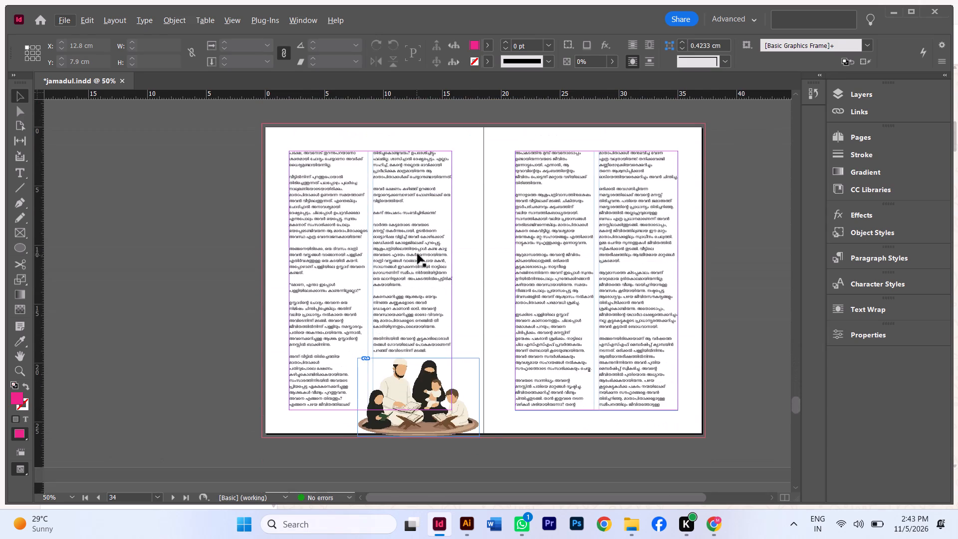
scroll(418, 254, "down", 14)
scroll(413, 259, "down", 15)
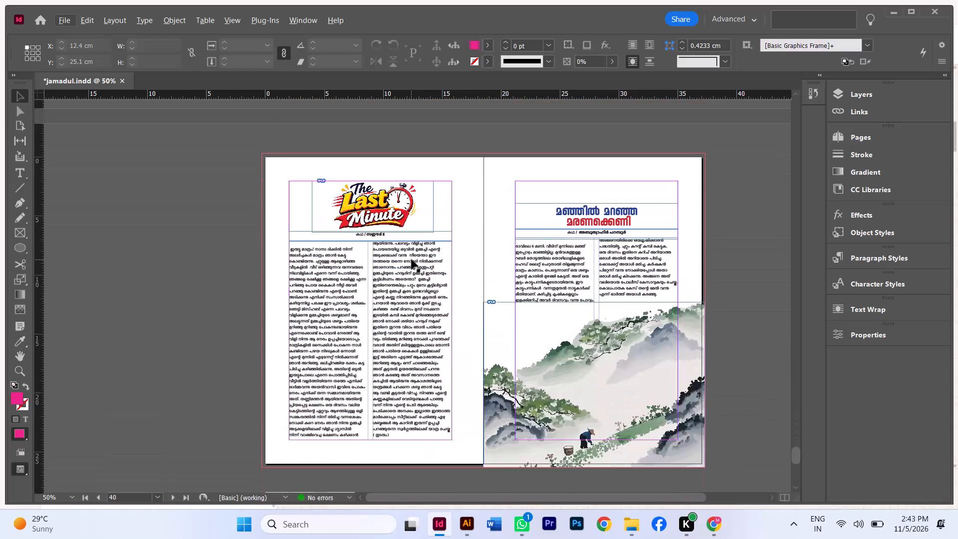
scroll(411, 261, "down", 7)
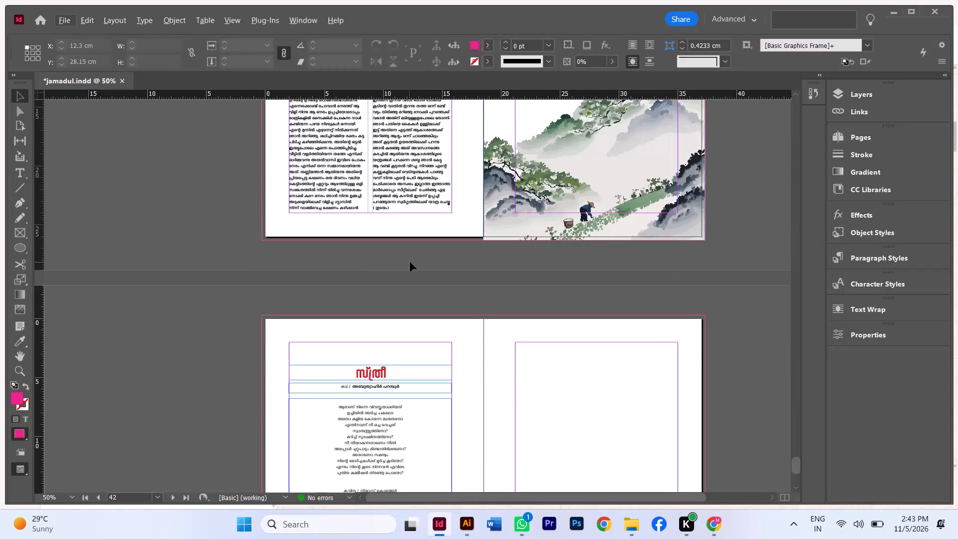
scroll(414, 261, "up", 9)
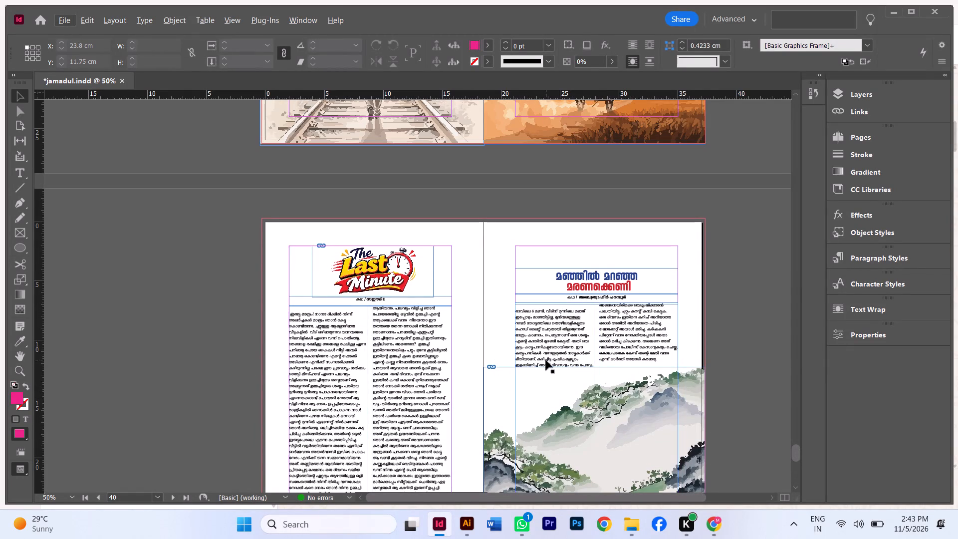
Review the spreads backwards from page 40 to the train illustration on page 28, checking the order and placement of articles.
scroll(576, 363, "up", 10)
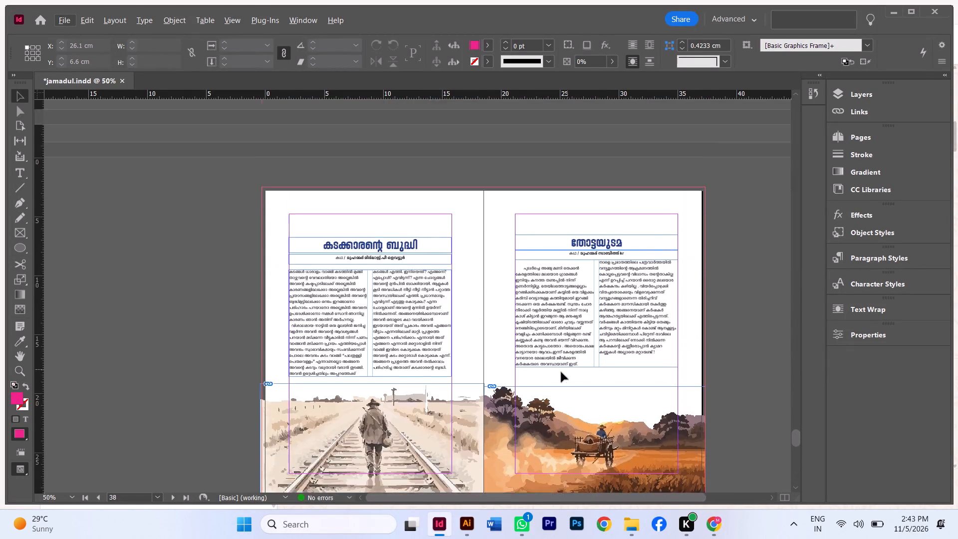
scroll(561, 372, "up", 10)
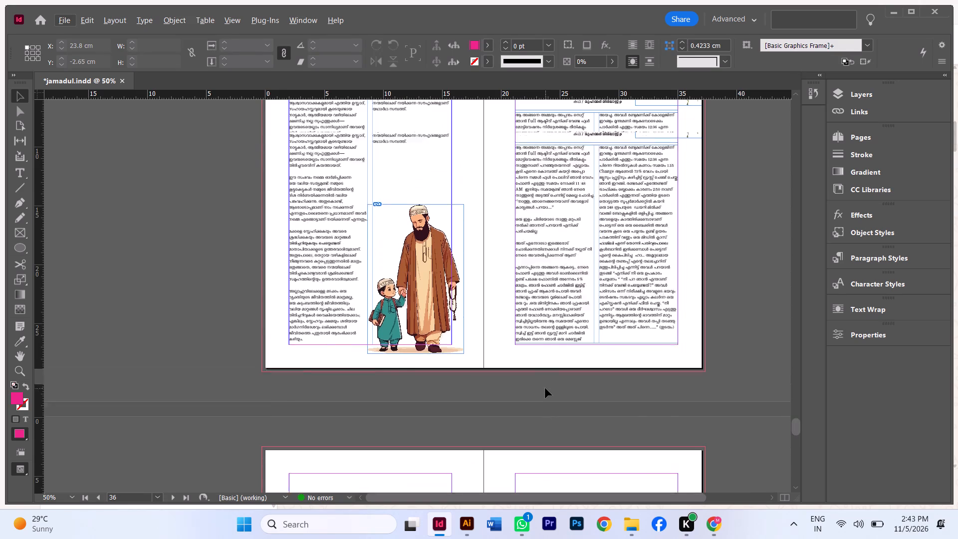
scroll(545, 388, "up", 20)
scroll(538, 394, "up", 7)
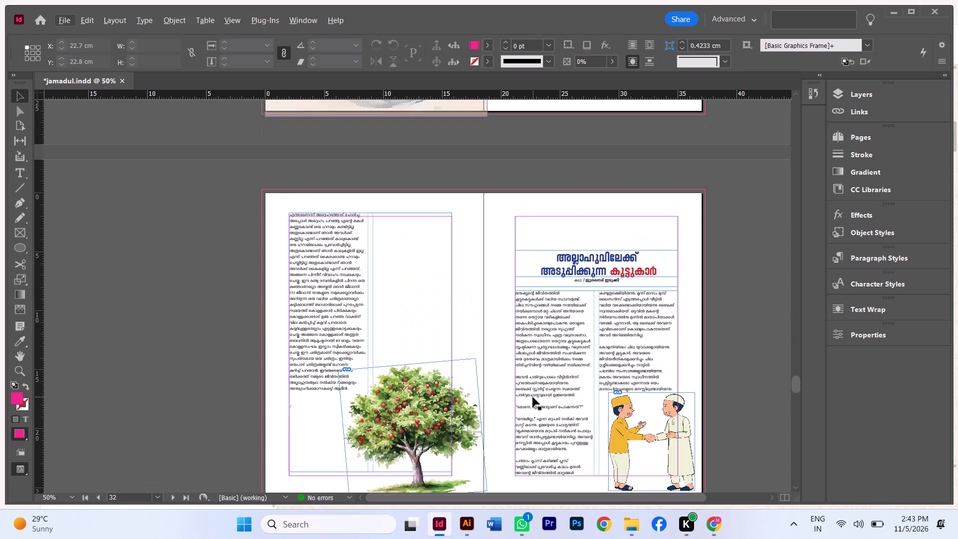
scroll(534, 396, "up", 15)
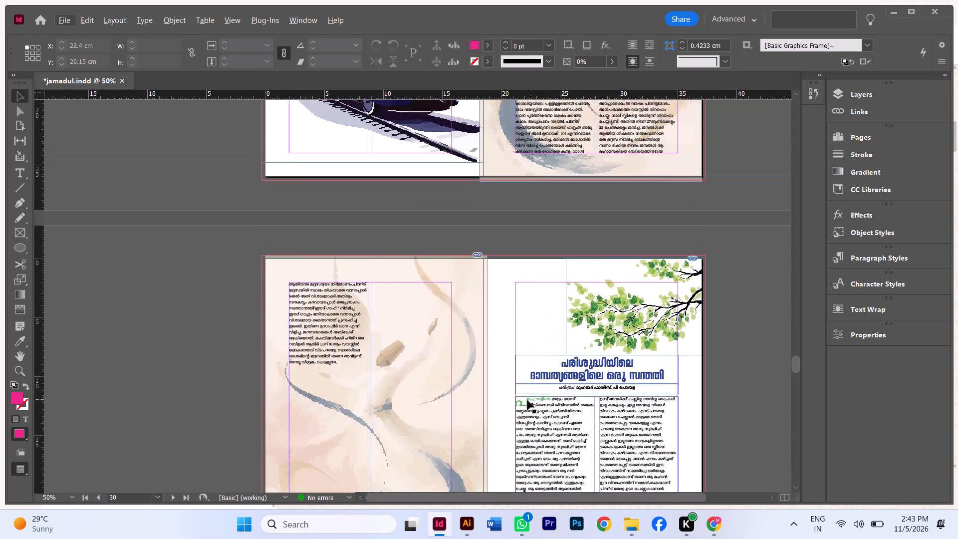
scroll(527, 400, "up", 6)
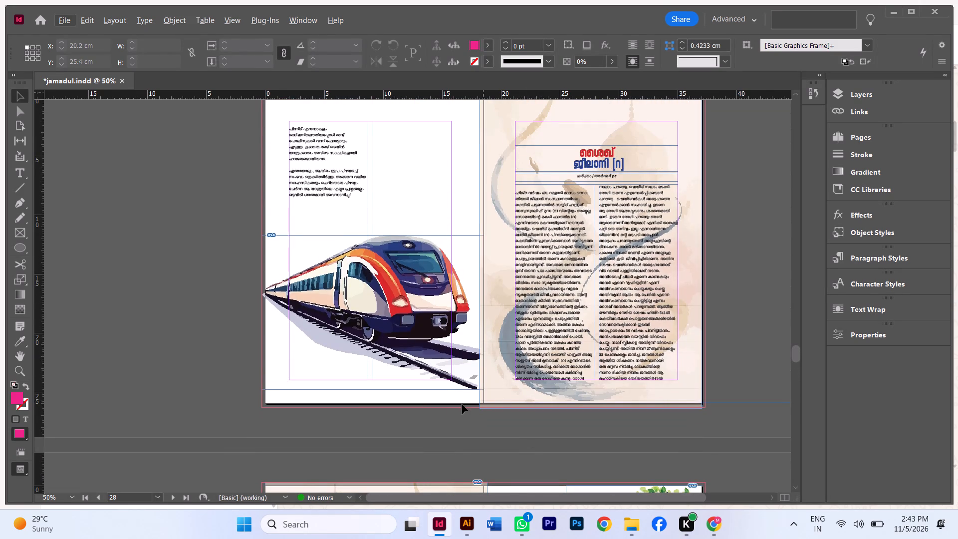
Insert a blank page after page 28, between the train illustration and the article that starts on the patterned background.
left_click(444, 403)
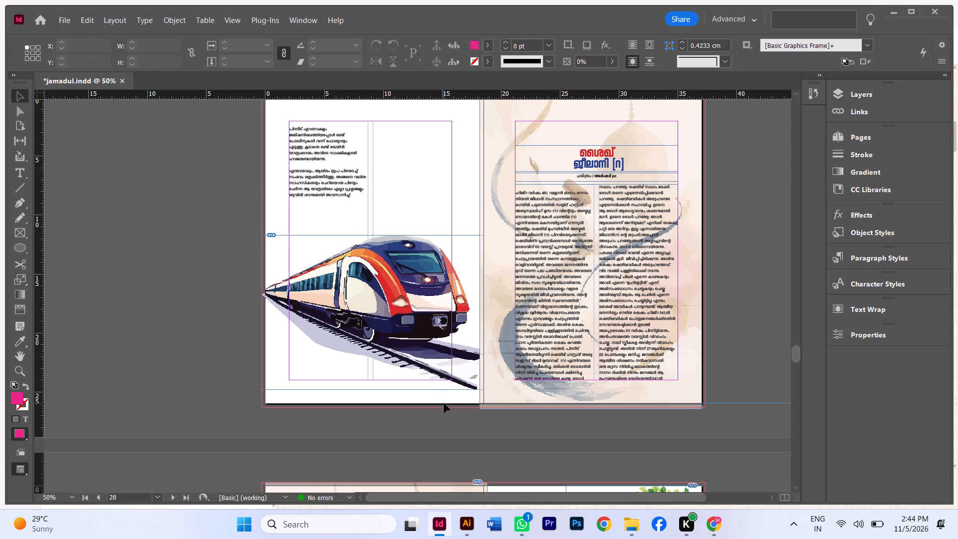
left_click(893, 143)
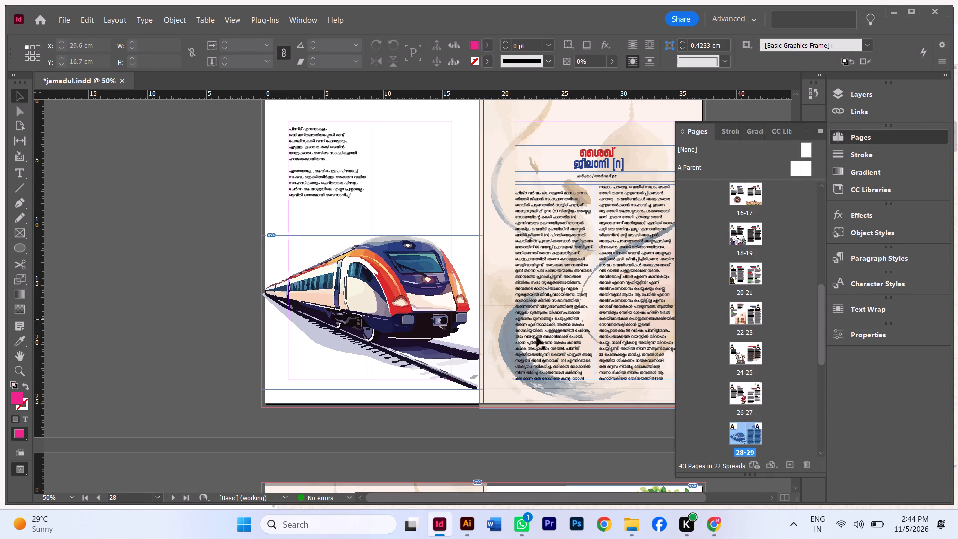
left_click(438, 398)
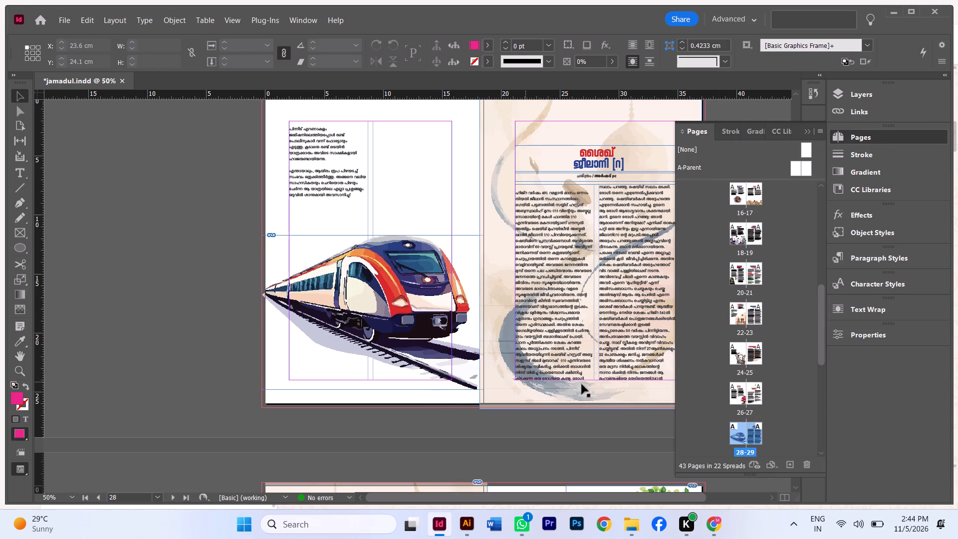
scroll(689, 410, "down", 4)
left_click(738, 392)
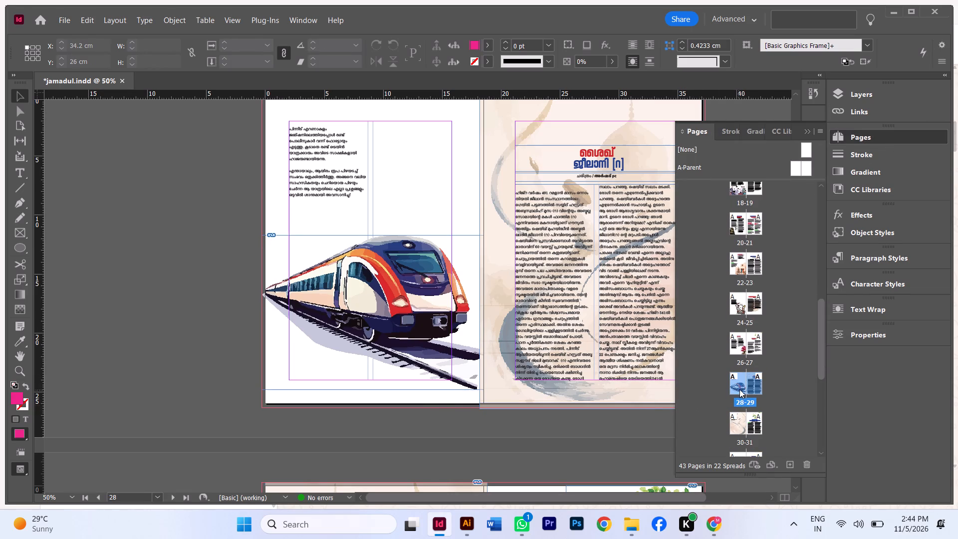
left_click(739, 389)
left_click(736, 389)
left_click(718, 379)
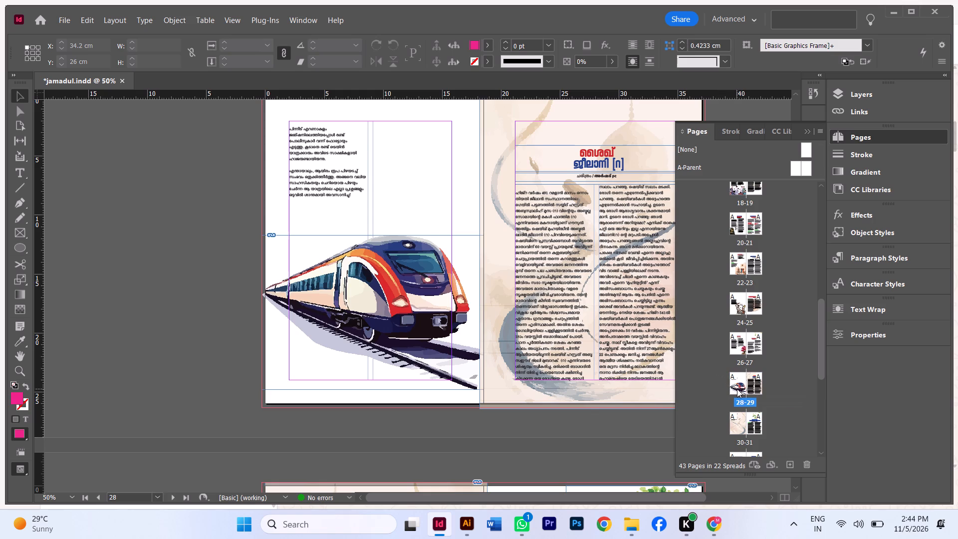
left_click(737, 389)
left_click(789, 469)
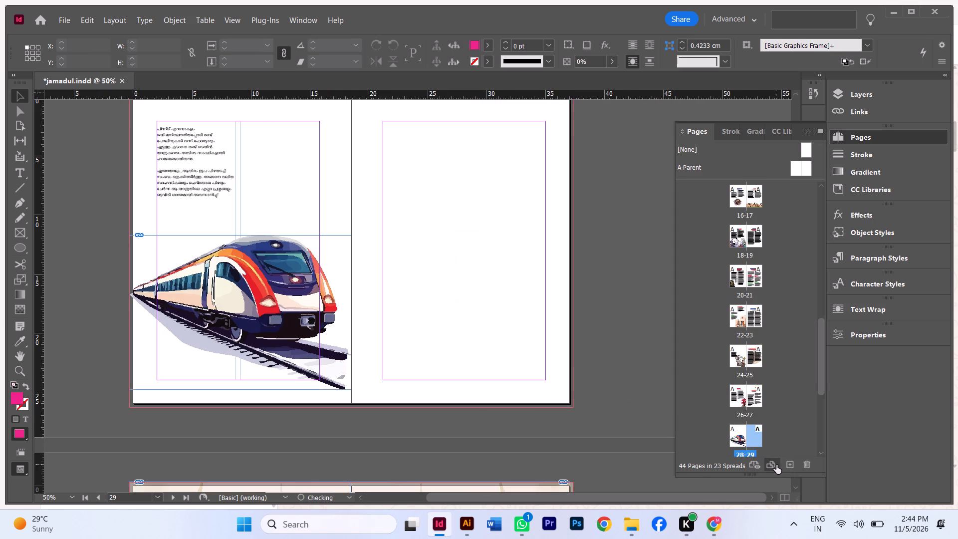
Review the spreads following the new page 29 through to the poem on page 43, checking how the articles and artwork now pair up.
scroll(450, 391, "down", 13)
scroll(416, 413, "down", 7)
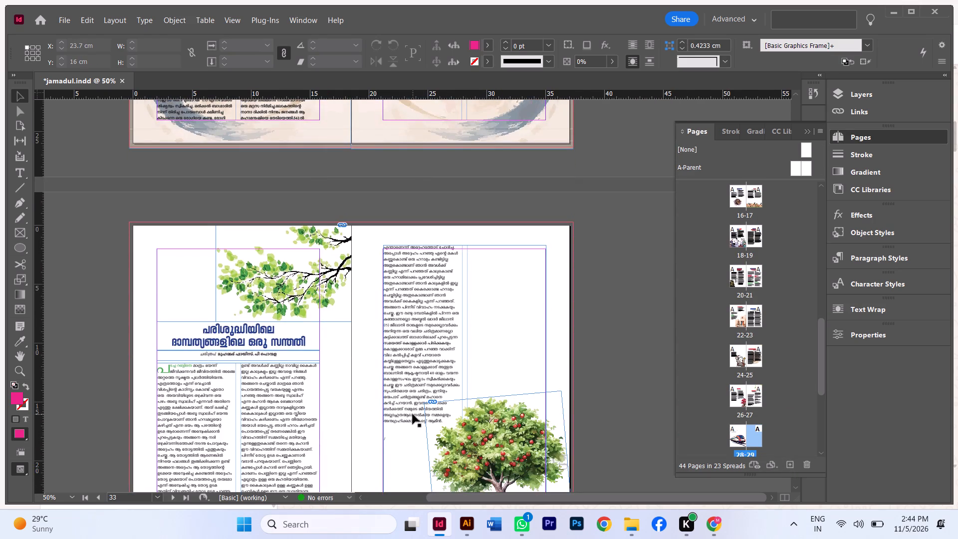
scroll(406, 422, "down", 15)
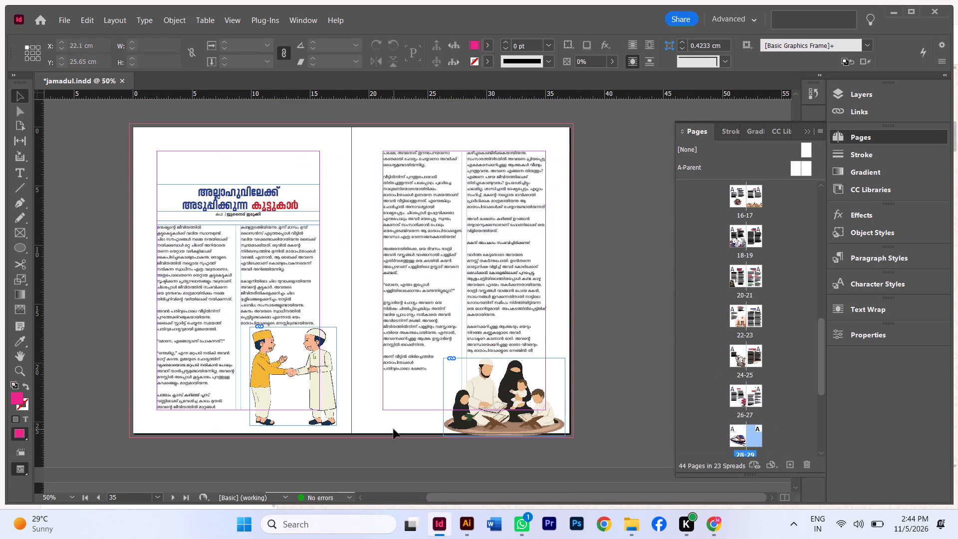
scroll(389, 434, "down", 15)
scroll(373, 444, "down", 7)
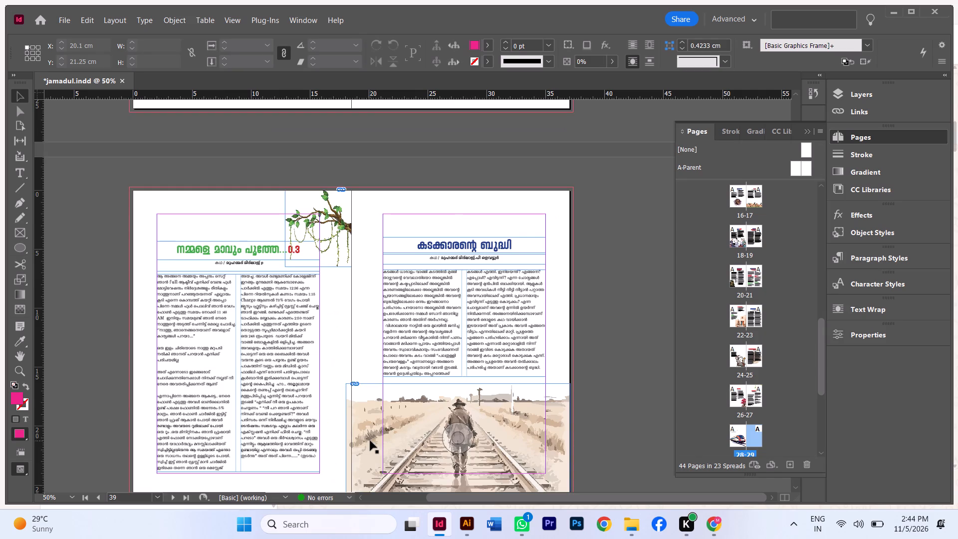
scroll(370, 441, "down", 15)
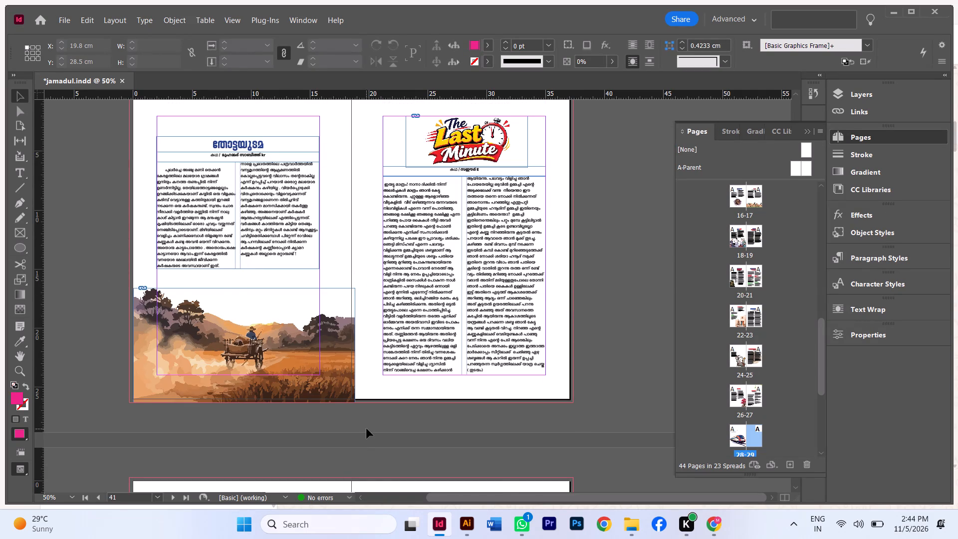
scroll(367, 429, "up", 7)
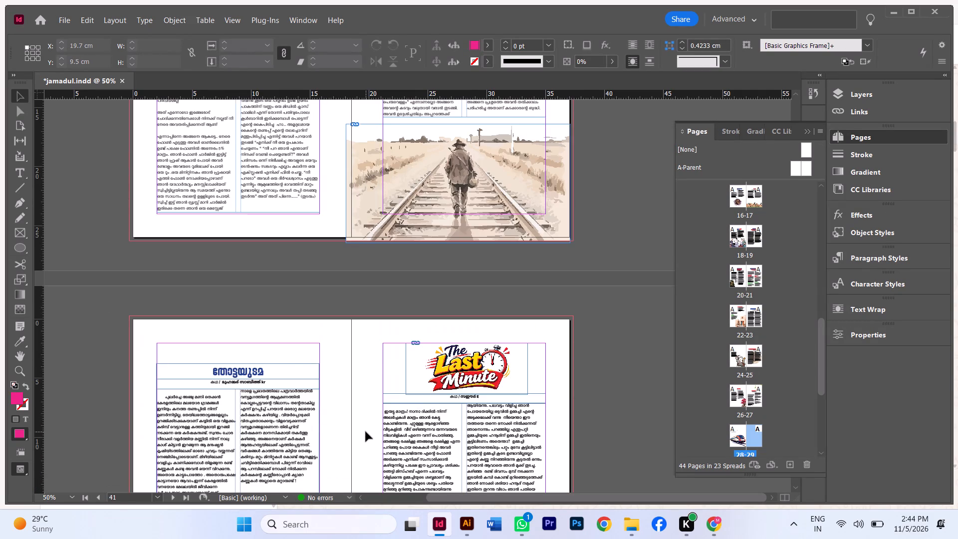
scroll(366, 432, "down", 8)
scroll(469, 357, "down", 7)
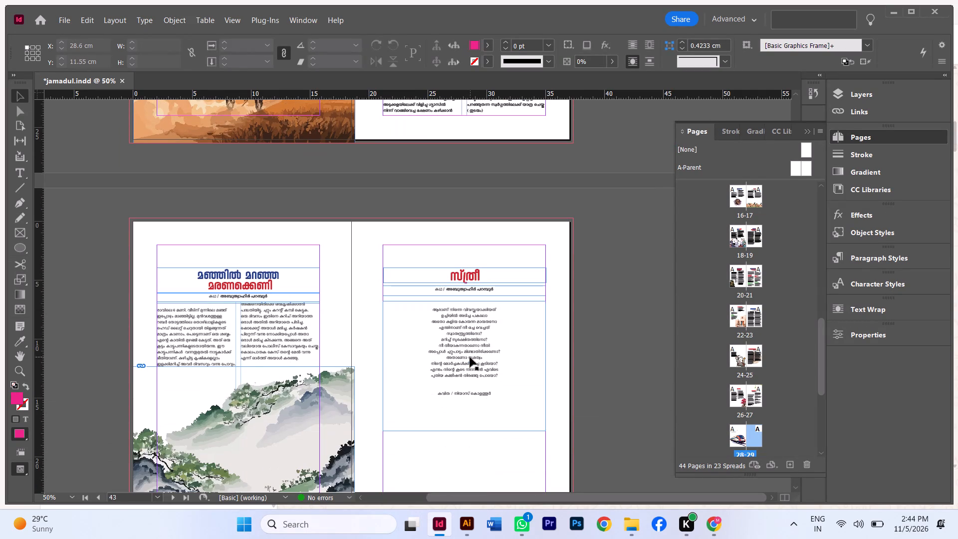
scroll(464, 368, "down", 2)
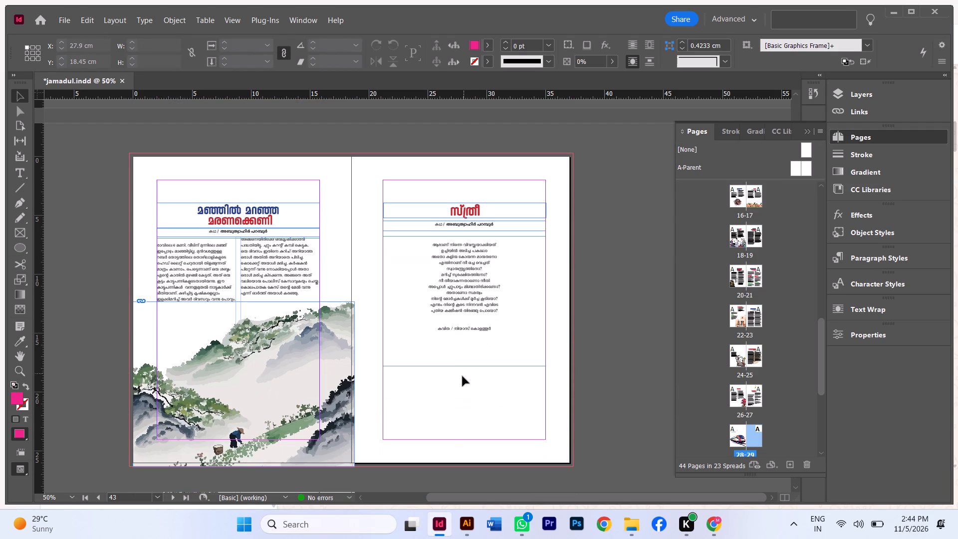
Review the spreads backwards from pages 42-43 past the blank page 29 to the tea-seller spread, checking page pairings and artwork placement.
left_click(367, 183)
scroll(391, 256, "up", 11)
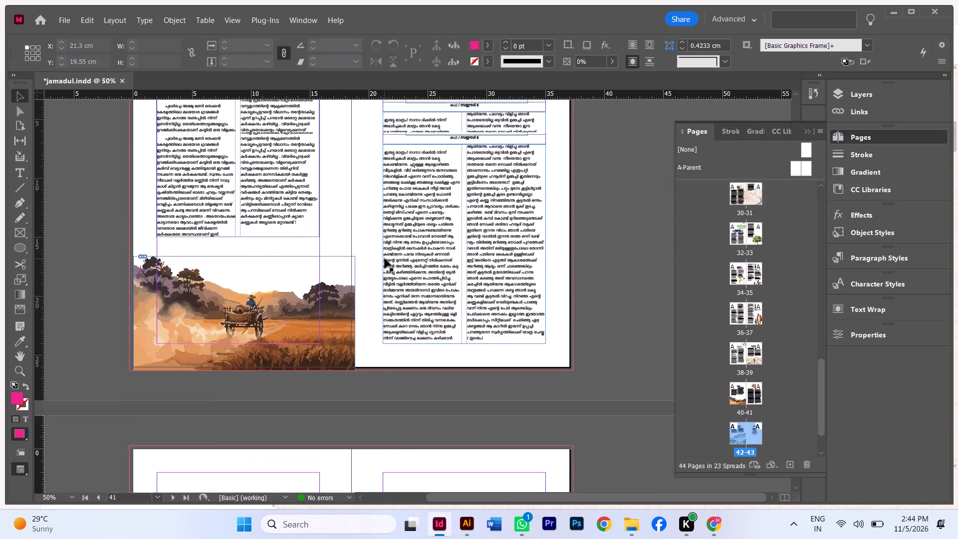
scroll(385, 259, "up", 20)
scroll(380, 263, "up", 8)
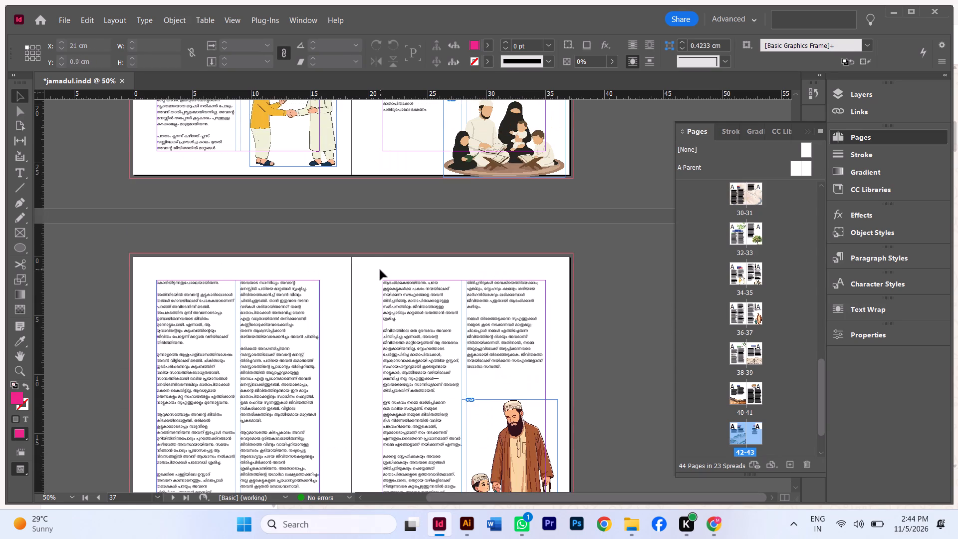
scroll(381, 275, "down", 8)
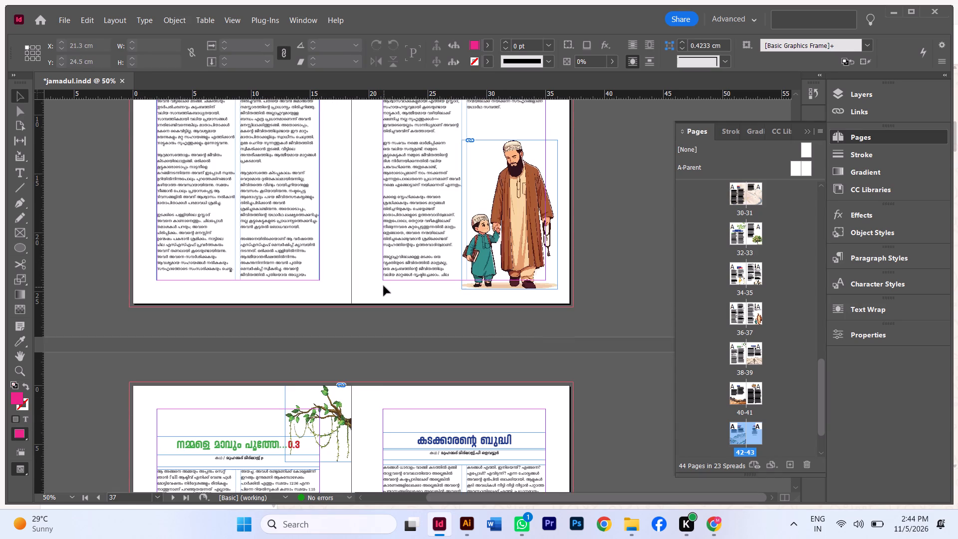
scroll(384, 286, "up", 16)
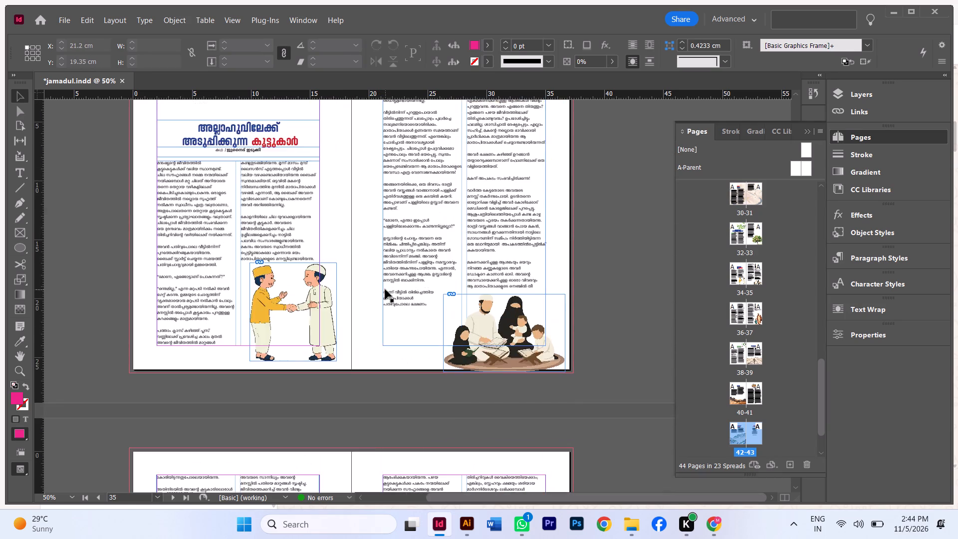
scroll(385, 289, "up", 20)
scroll(390, 291, "up", 13)
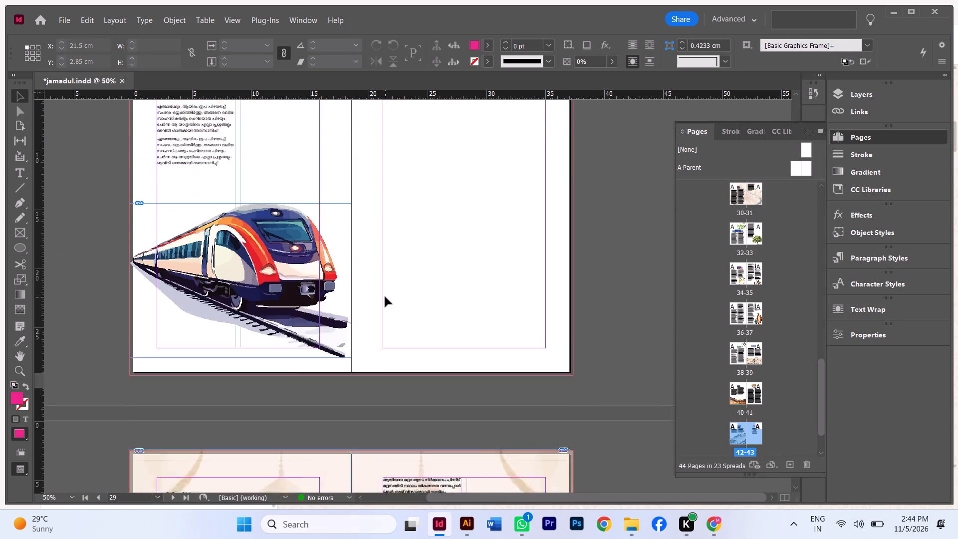
scroll(385, 297, "up", 5)
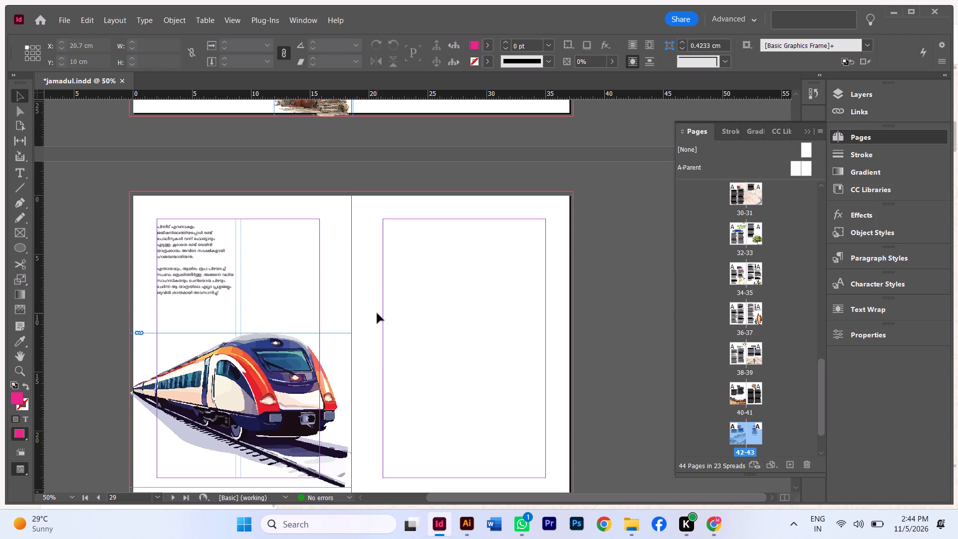
scroll(385, 318, "up", 8)
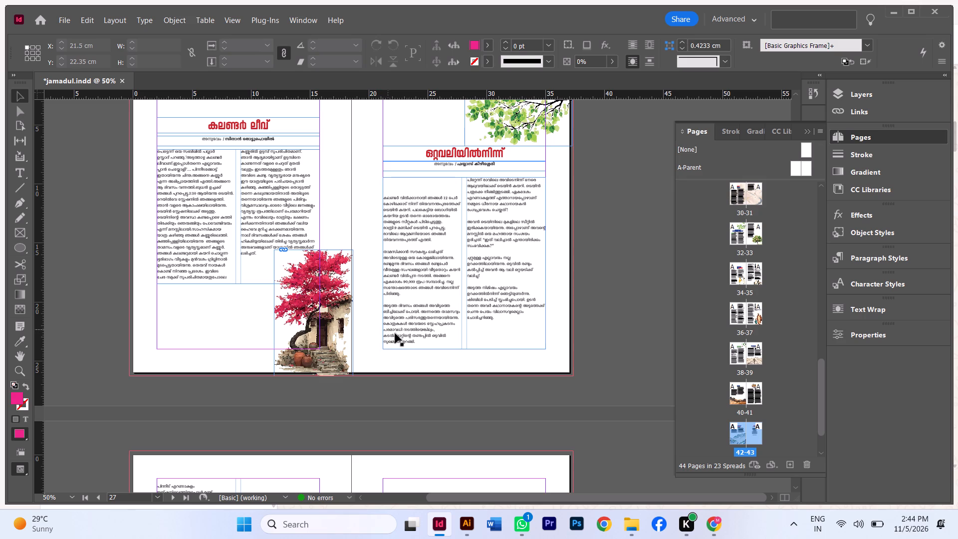
scroll(421, 331, "up", 4)
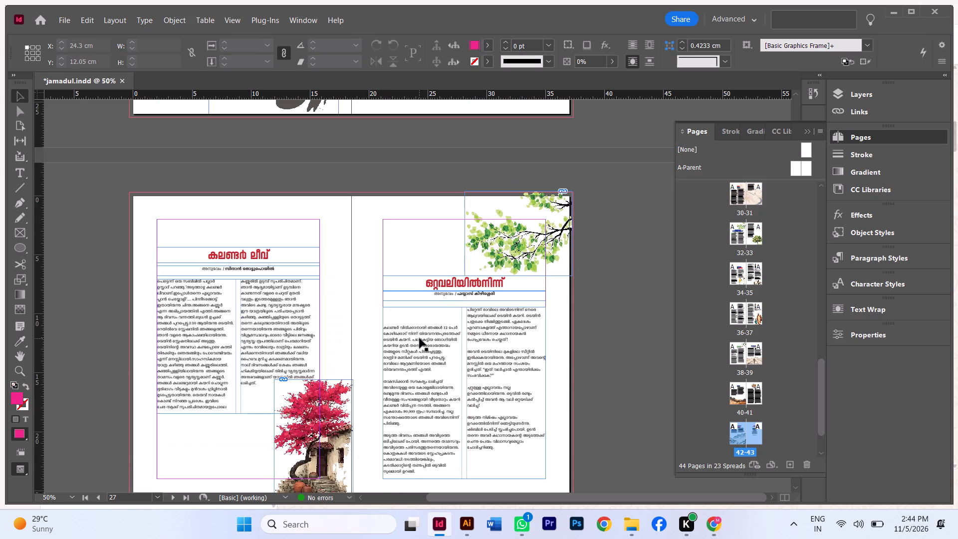
scroll(423, 339, "up", 6)
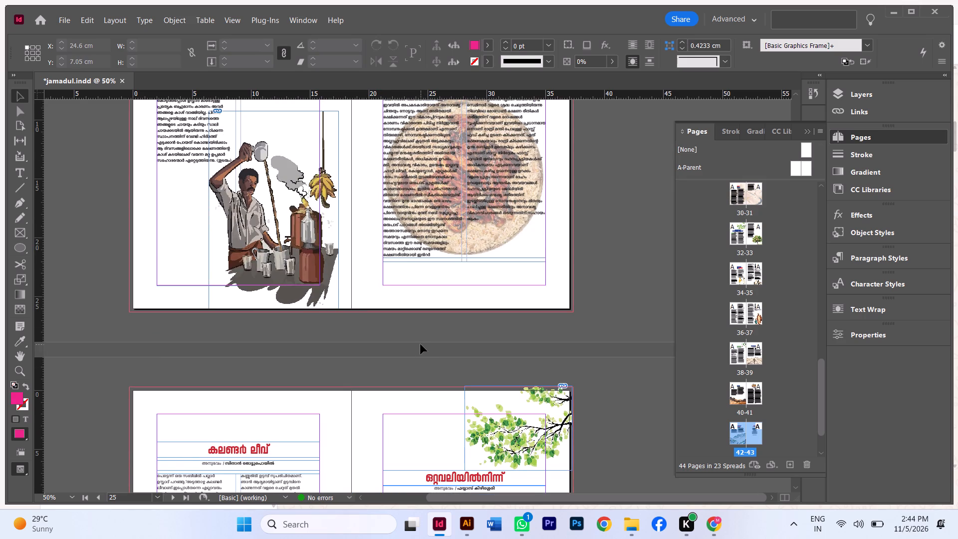
scroll(425, 352, "down", 1)
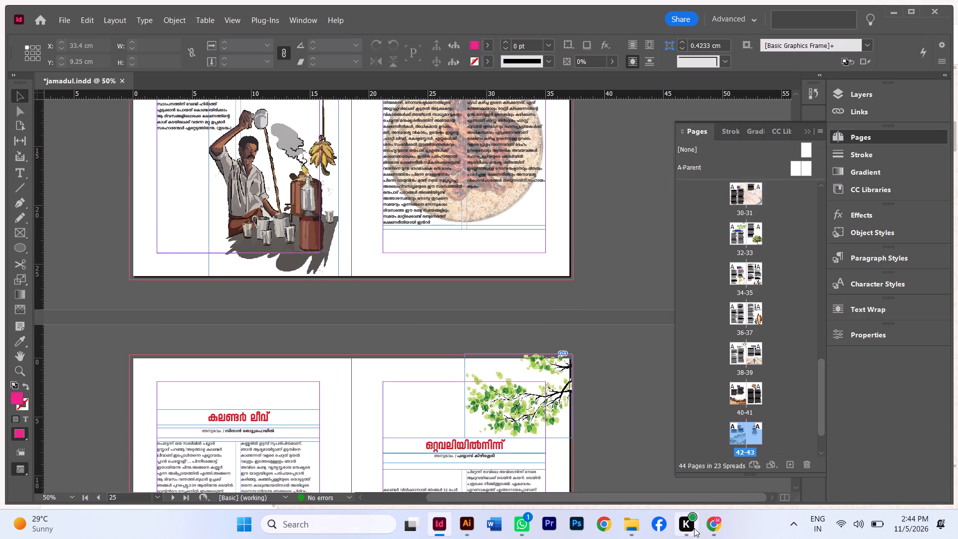
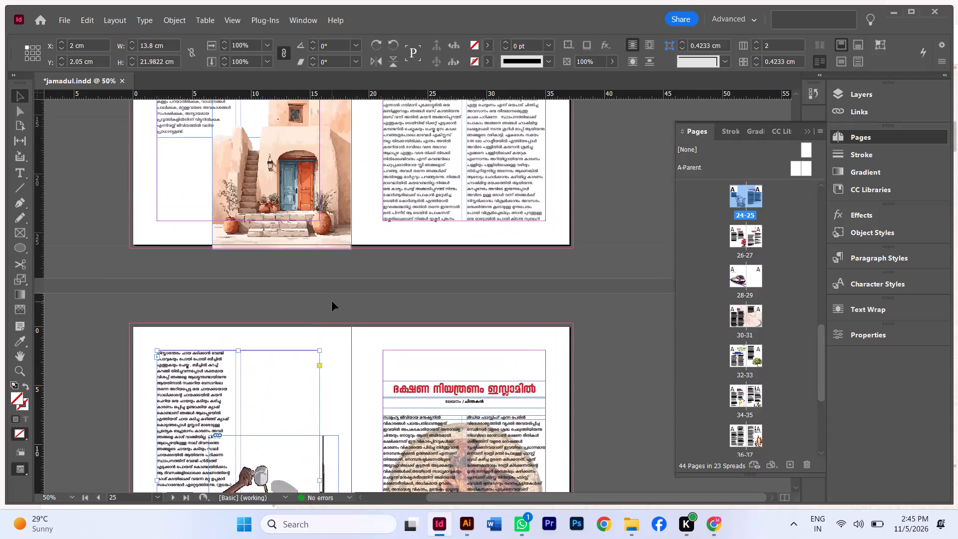
Review the spreads from pages 22-23 to the blank page 29 beside the train illustration, checking article order and page pairings.
scroll(332, 301, "up", 7)
scroll(392, 343, "down", 2)
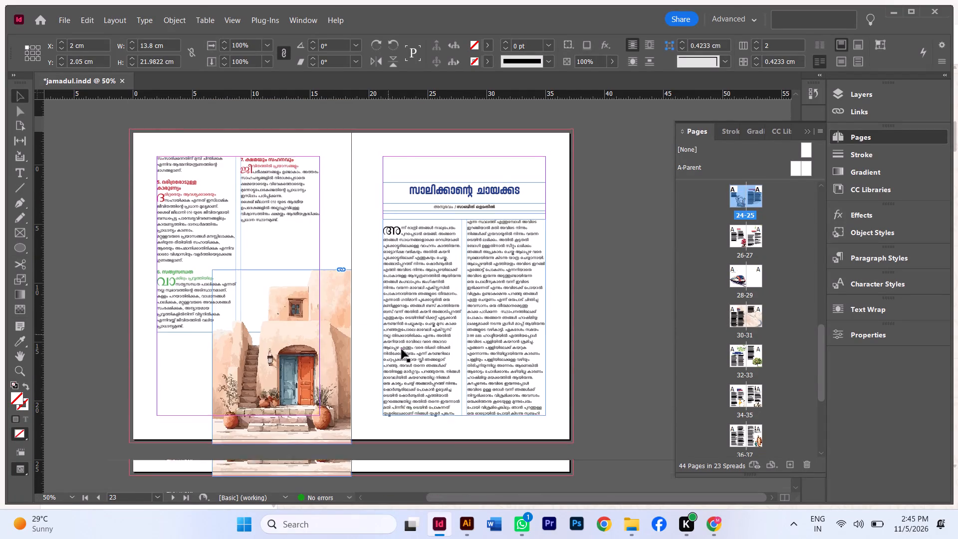
scroll(402, 349, "down", 19)
scroll(421, 380, "down", 7)
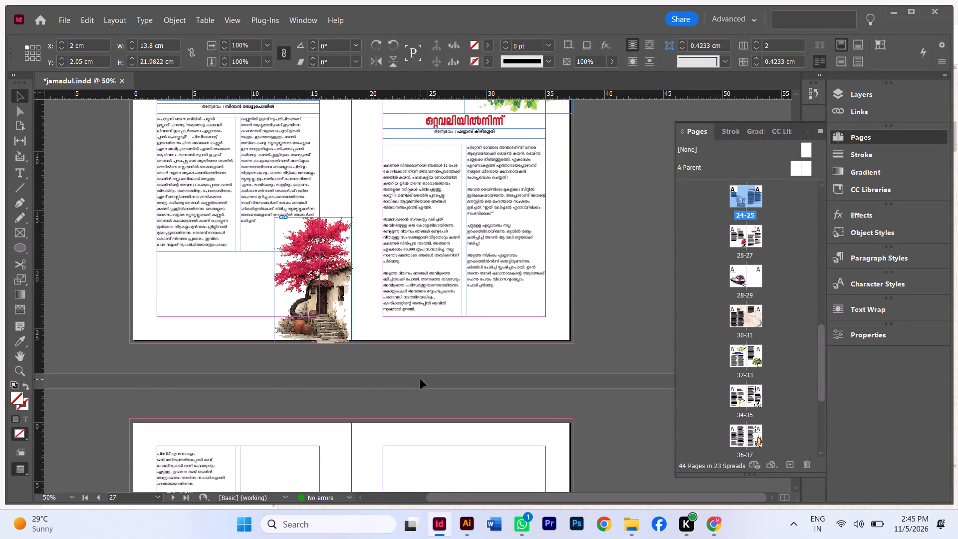
scroll(417, 380, "down", 11)
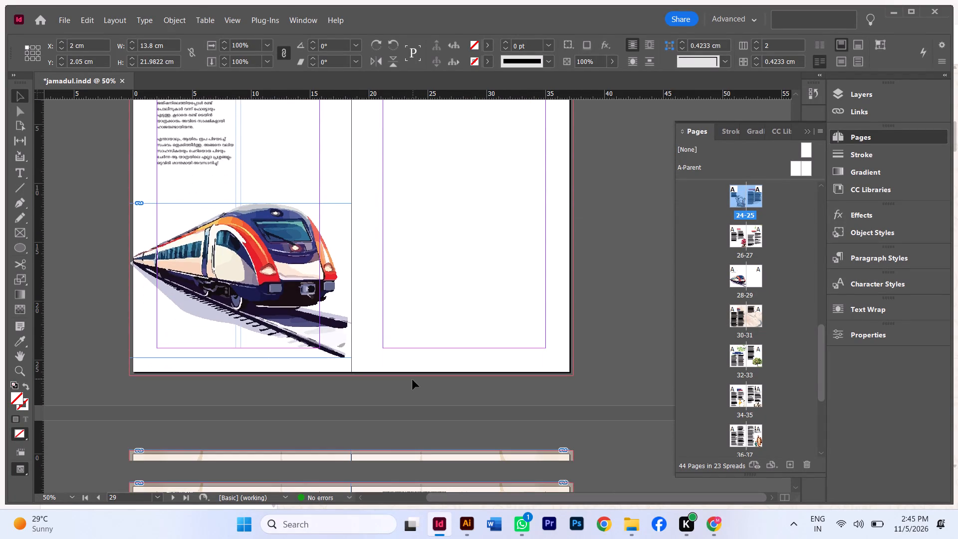
scroll(411, 381, "down", 5)
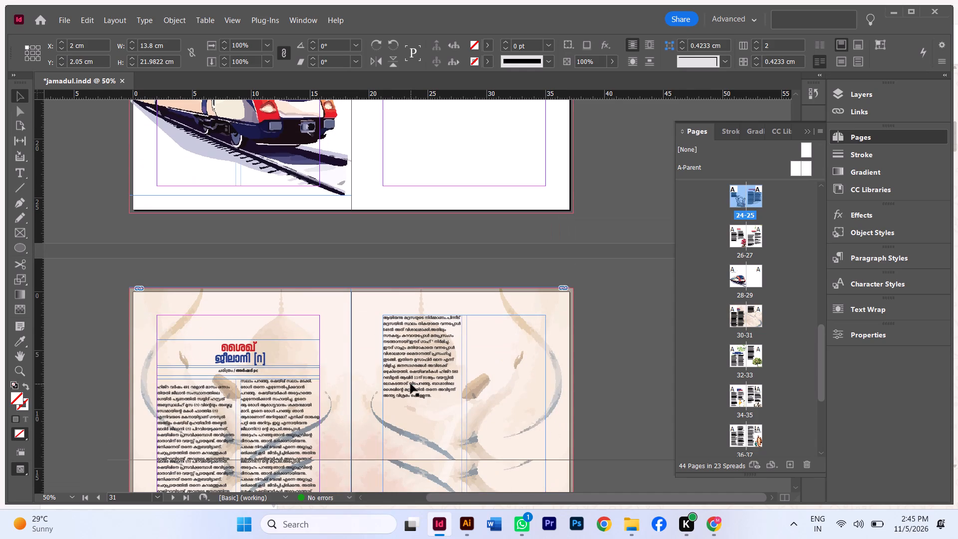
scroll(408, 385, "down", 7)
scroll(396, 384, "up", 17)
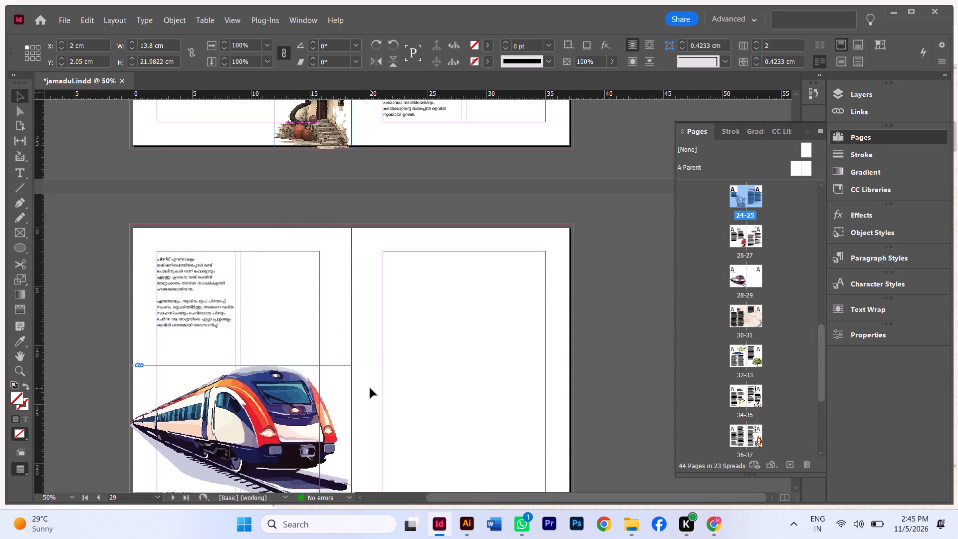
scroll(370, 388, "up", 7)
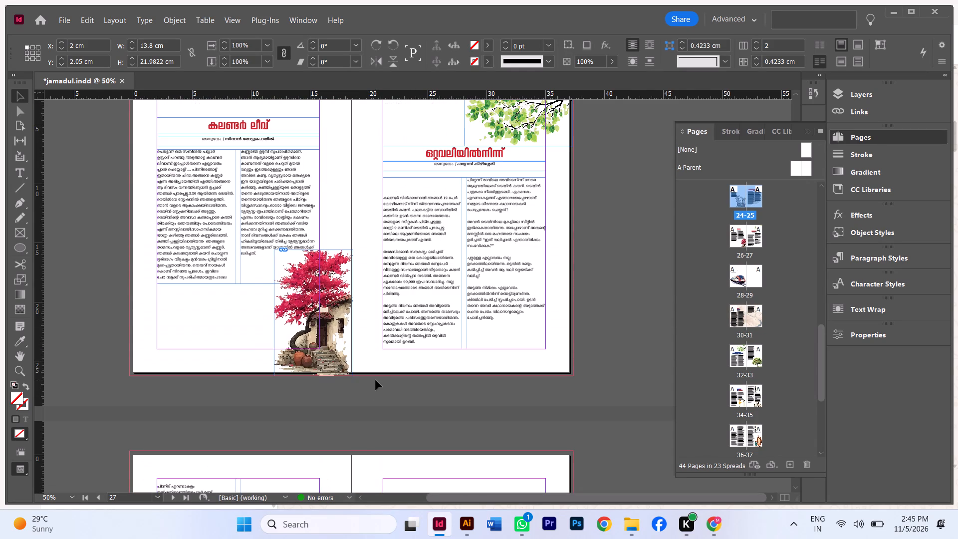
scroll(376, 380, "down", 11)
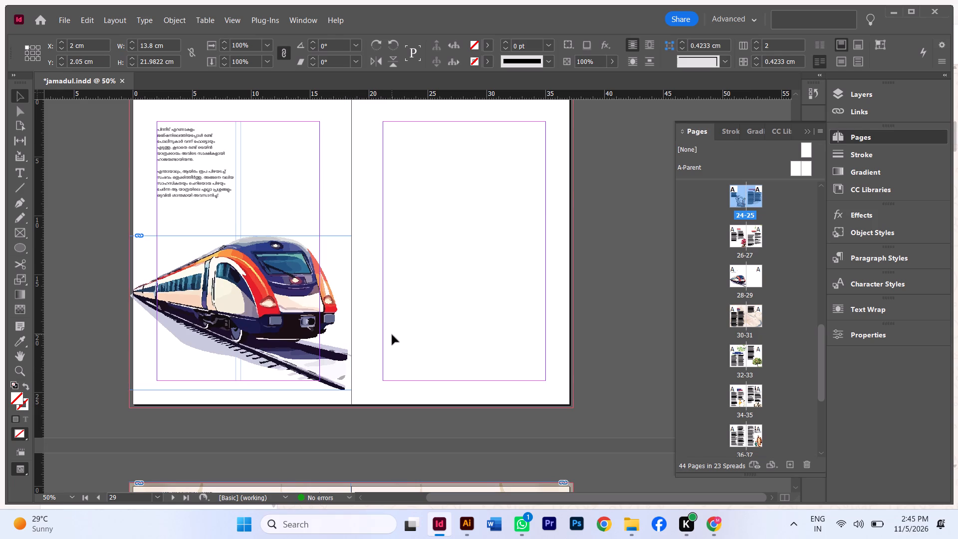
Review the spreads from the article after blank page 29 through to the poem on page 43, checking text and artwork placement.
scroll(414, 360, "down", 20)
scroll(414, 360, "down", 2)
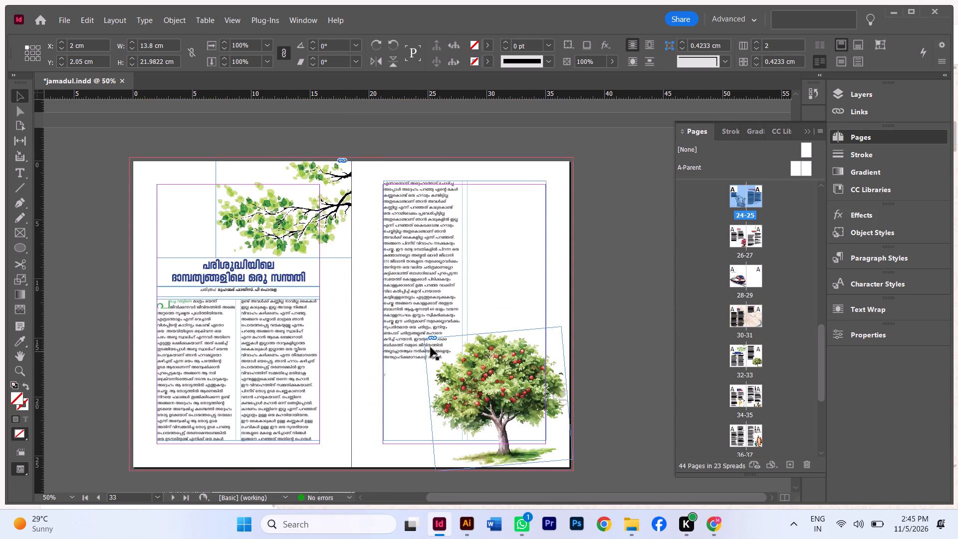
scroll(440, 345, "up", 9)
scroll(446, 368, "down", 16)
scroll(447, 404, "down", 7)
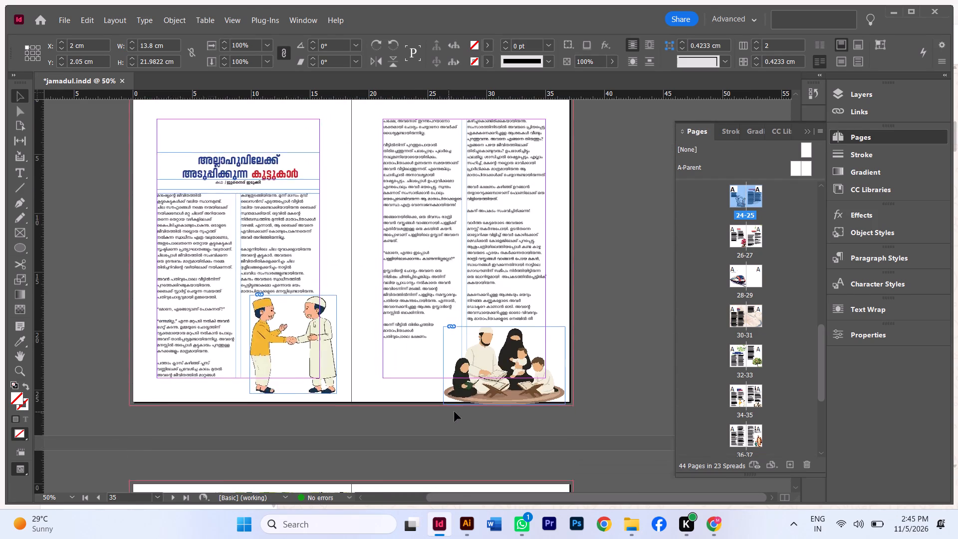
scroll(451, 415, "down", 15)
scroll(440, 417, "down", 7)
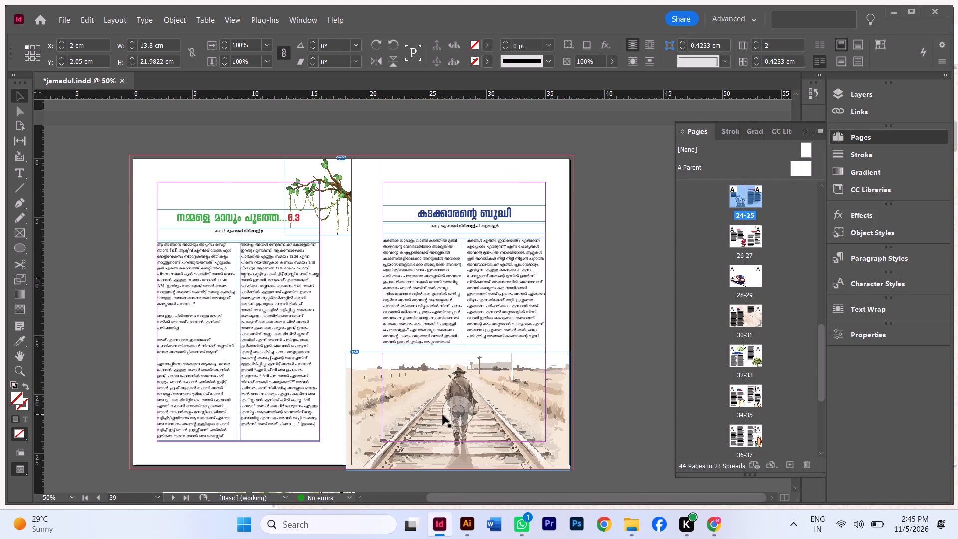
scroll(438, 421, "down", 20)
scroll(426, 439, "down", 7)
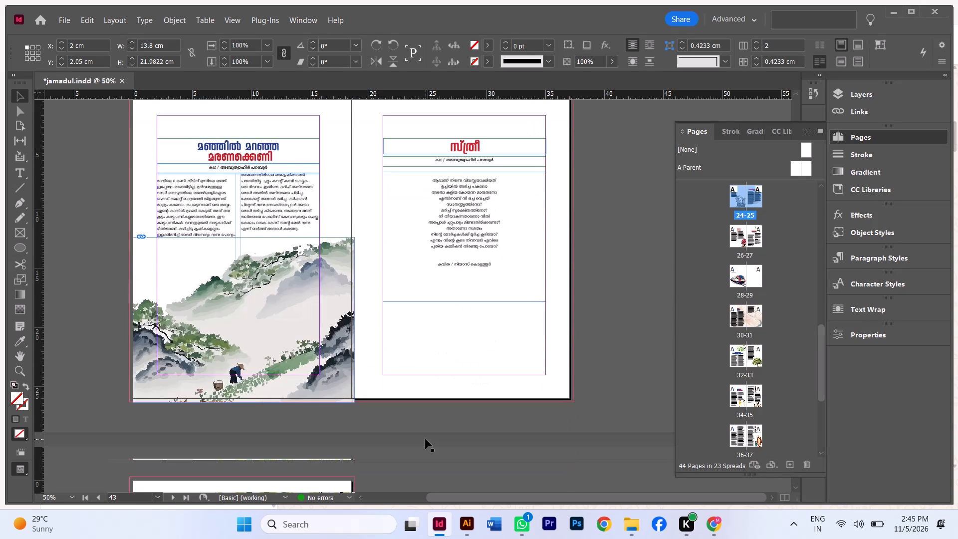
scroll(429, 444, "down", 7)
scroll(429, 444, "up", 8)
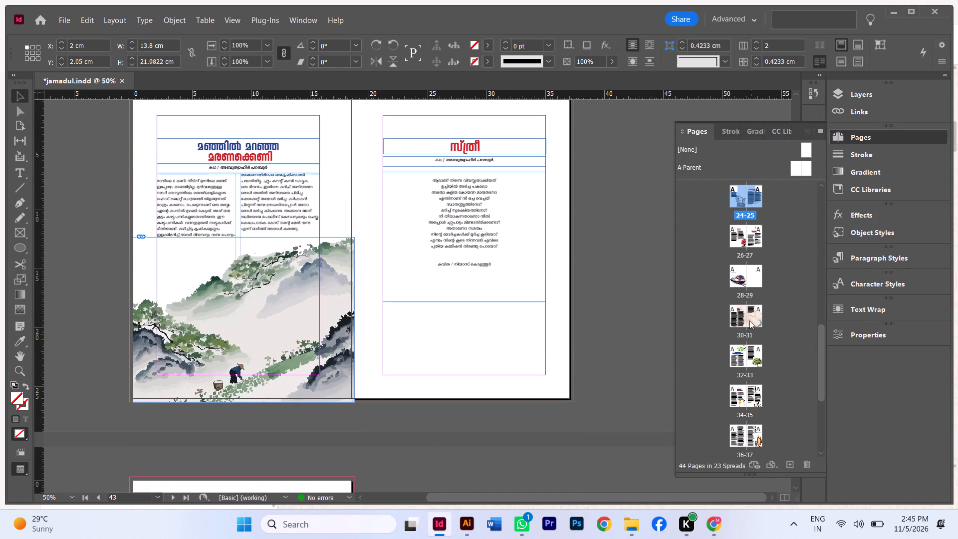
Add three blank pages at the end of the magazine, after page 44.
scroll(745, 281, "up", 18)
scroll(741, 291, "up", 4)
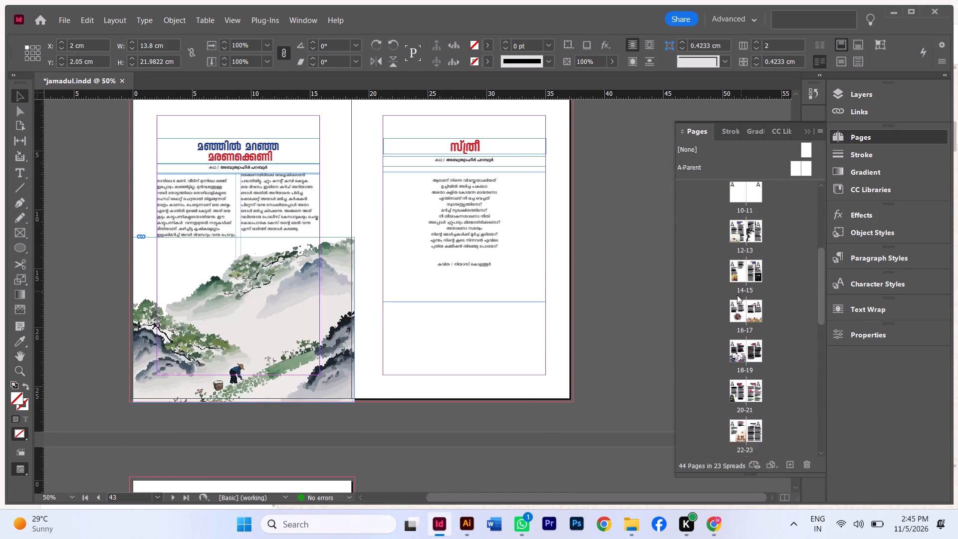
scroll(737, 295, "up", 19)
scroll(733, 295, "down", 5)
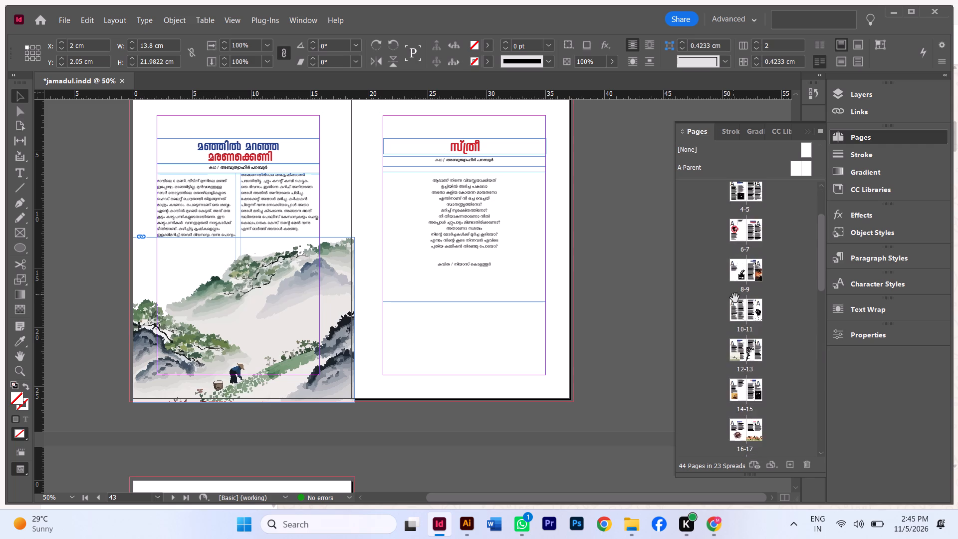
scroll(735, 298, "down", 20)
scroll(735, 298, "down", 20)
scroll(735, 298, "down", 4)
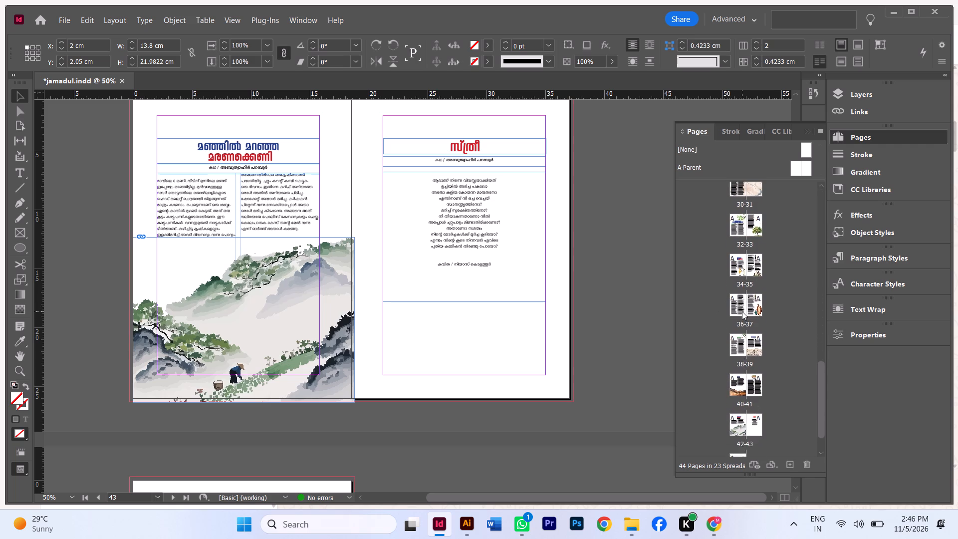
scroll(742, 313, "down", 8)
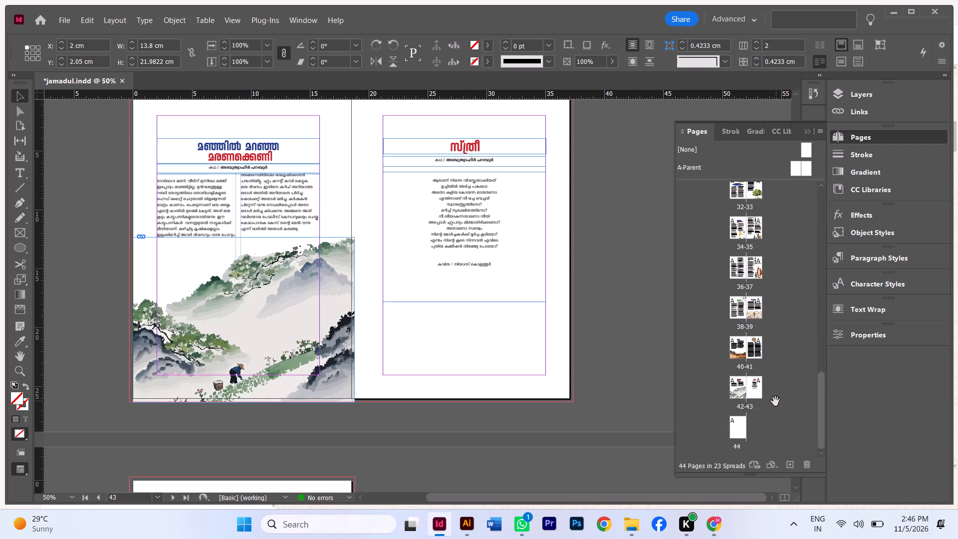
left_click(738, 438)
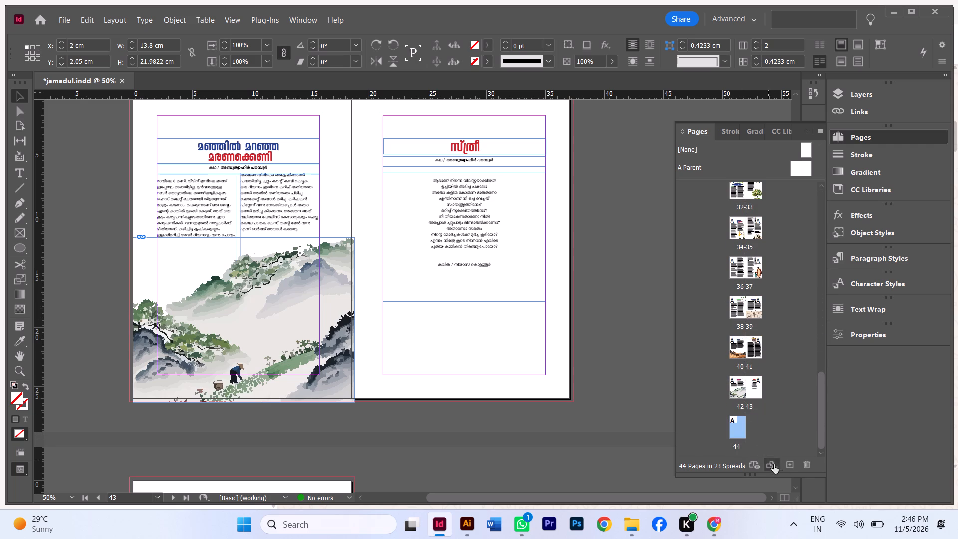
left_click(793, 467)
left_click(792, 466)
left_click(790, 465)
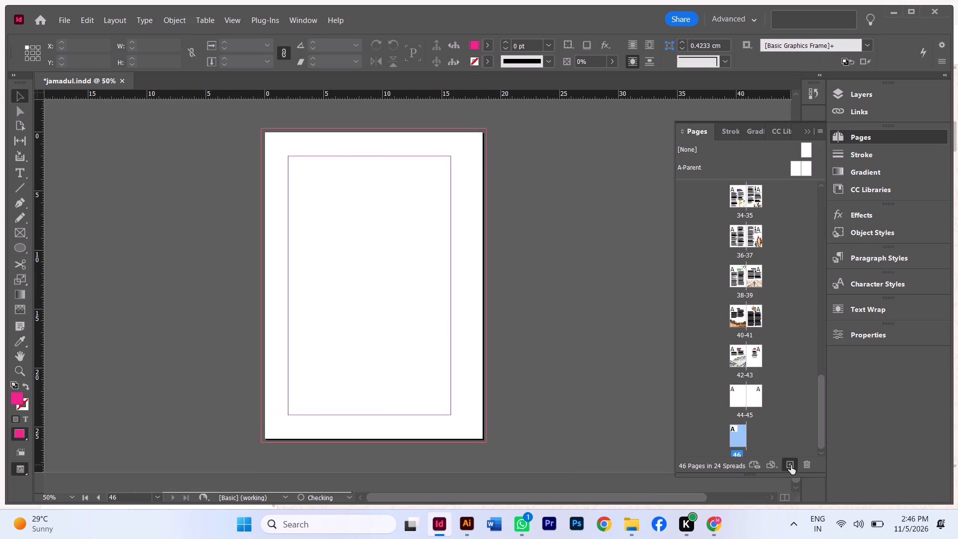
Go back to the spread on pages 42-43, save the magazine document and put away the page overview.
scroll(449, 290, "up", 8)
scroll(499, 278, "up", 5)
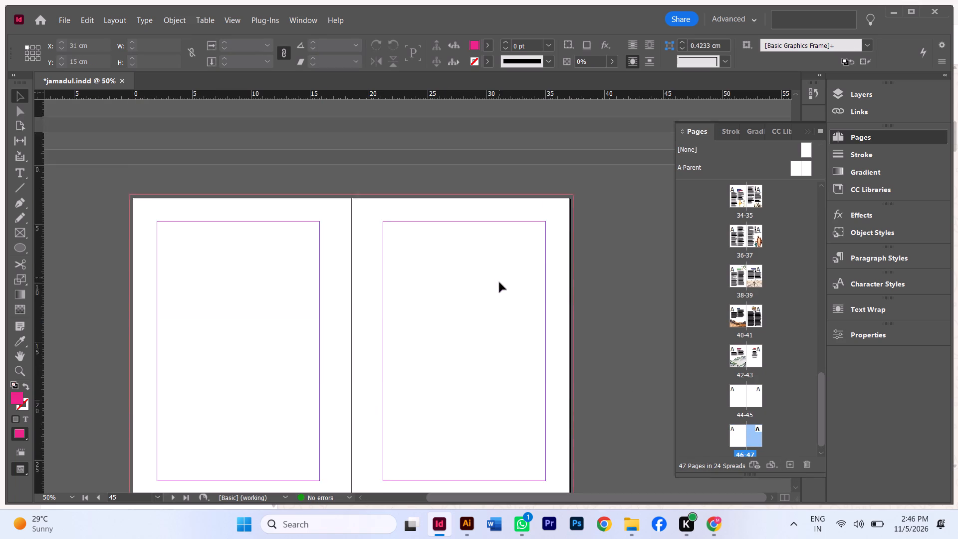
scroll(499, 282, "up", 2)
scroll(557, 282, "up", 5)
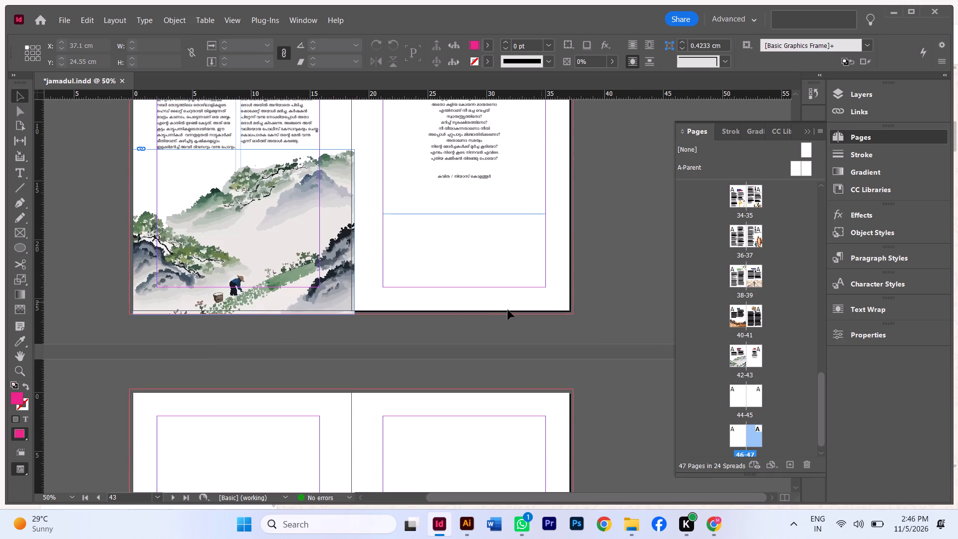
scroll(376, 332, "up", 5)
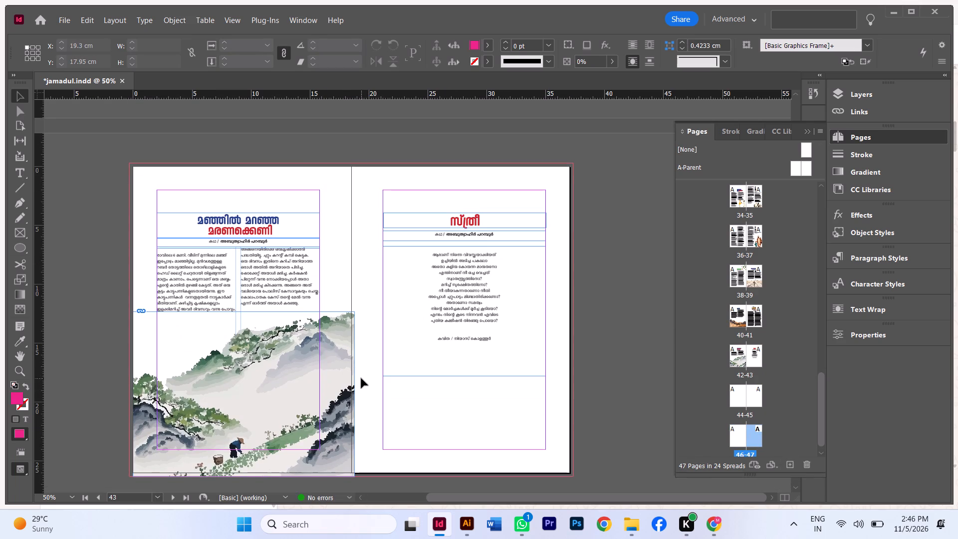
key("ctrl+s")
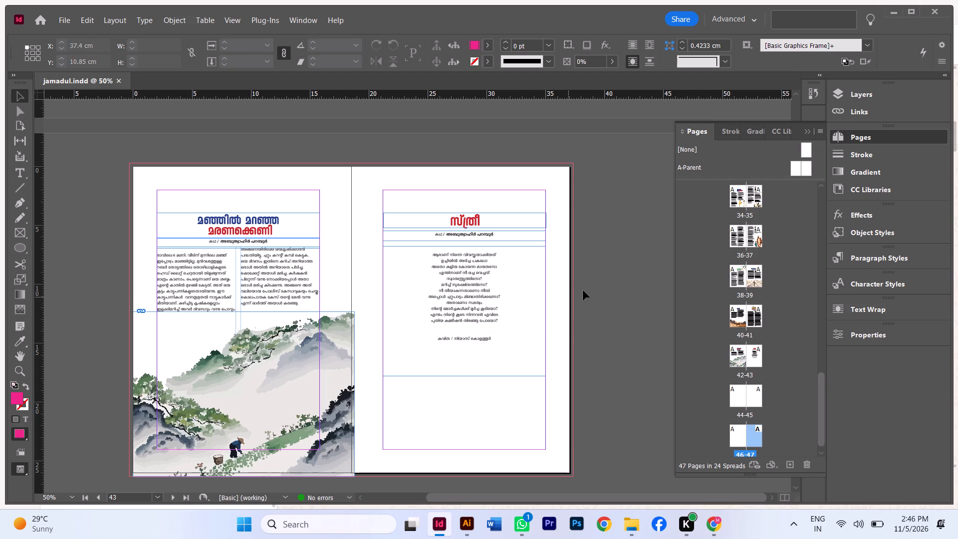
left_click(803, 132)
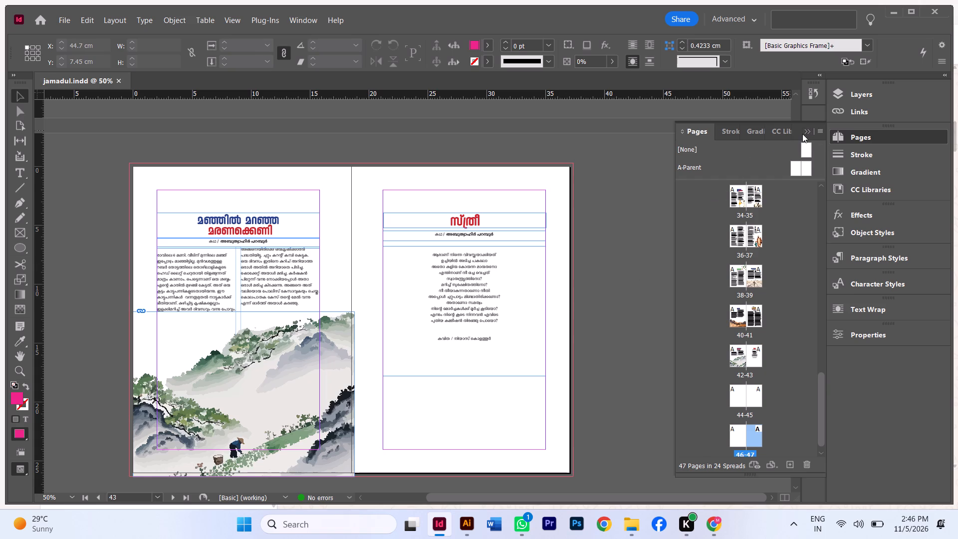
left_click(809, 133)
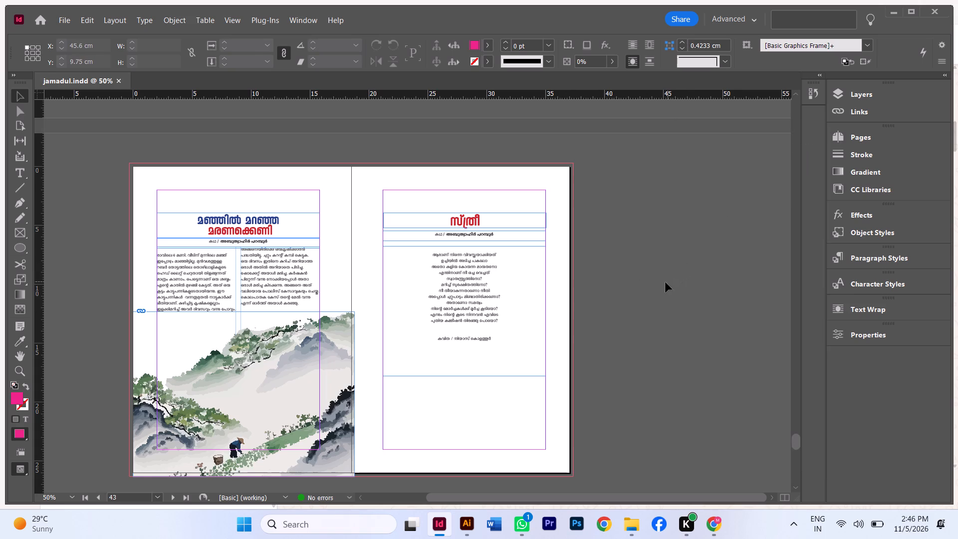
key("ctrl+s")
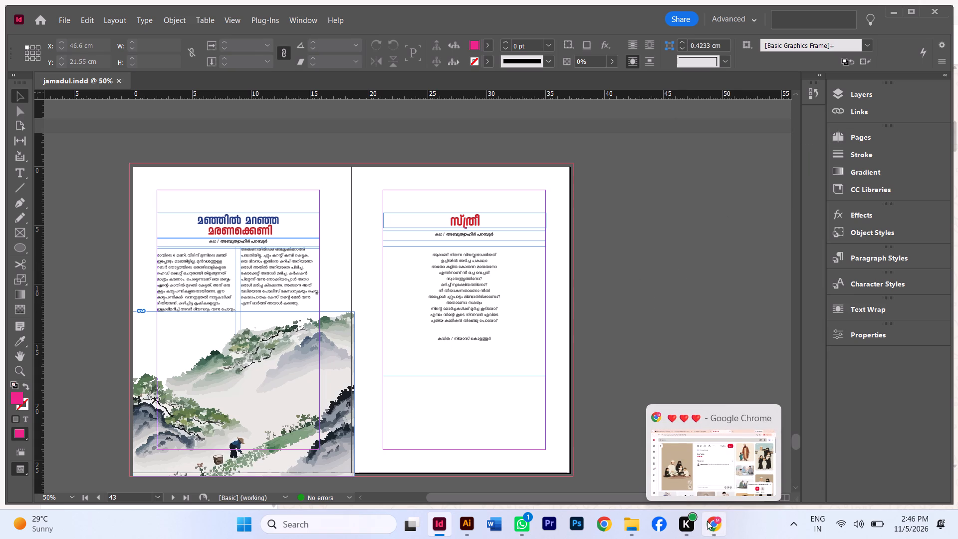